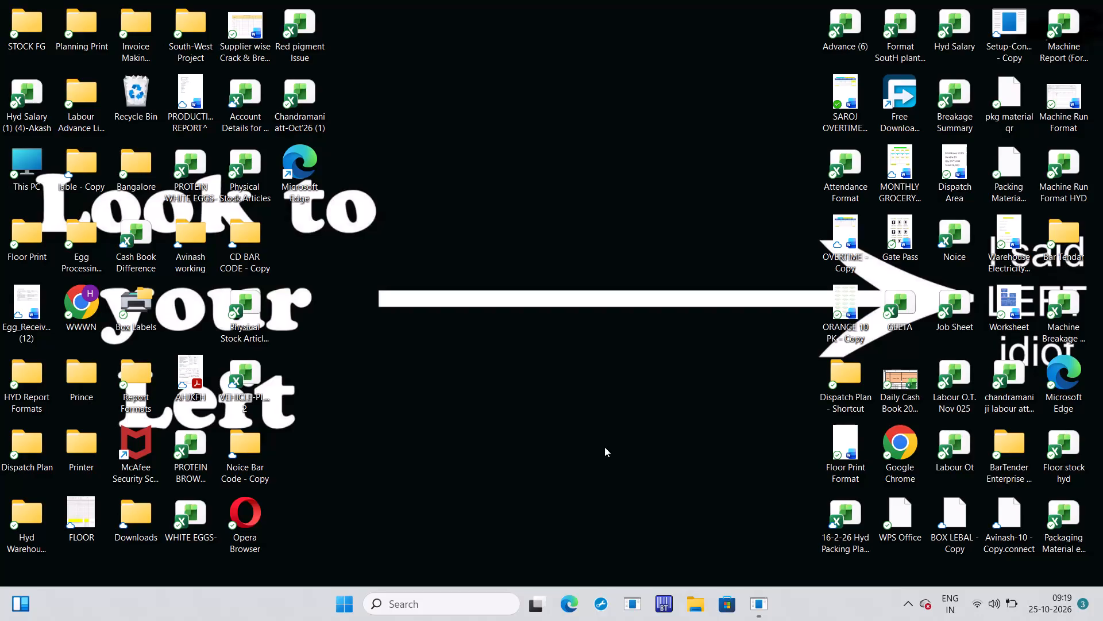
Start BarTender and recover the auto-saved documents.
click(664, 607)
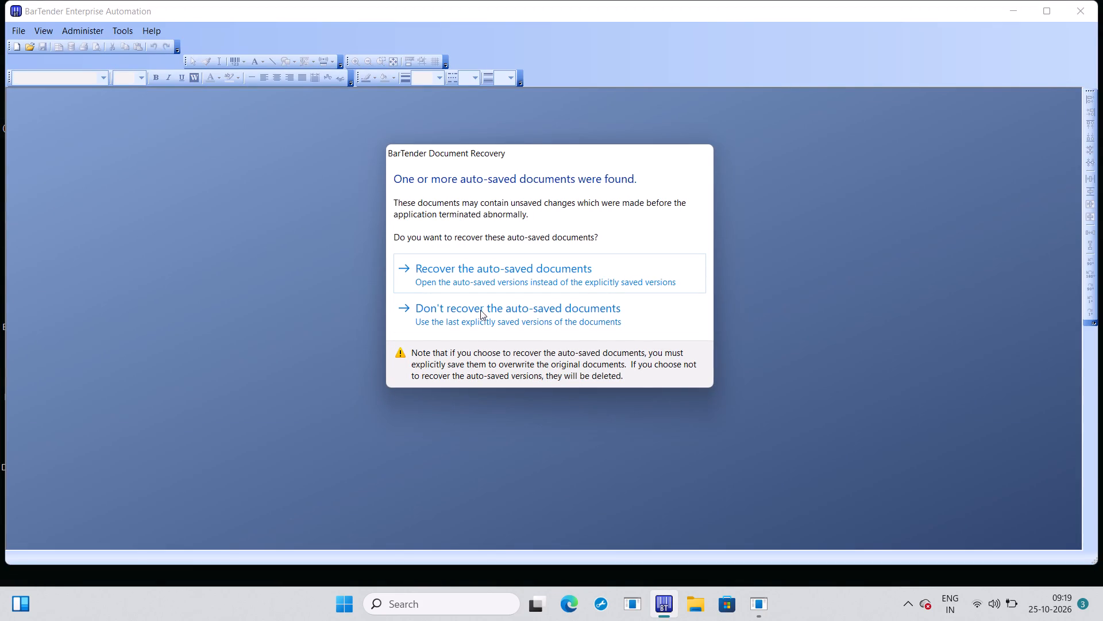
click(478, 274)
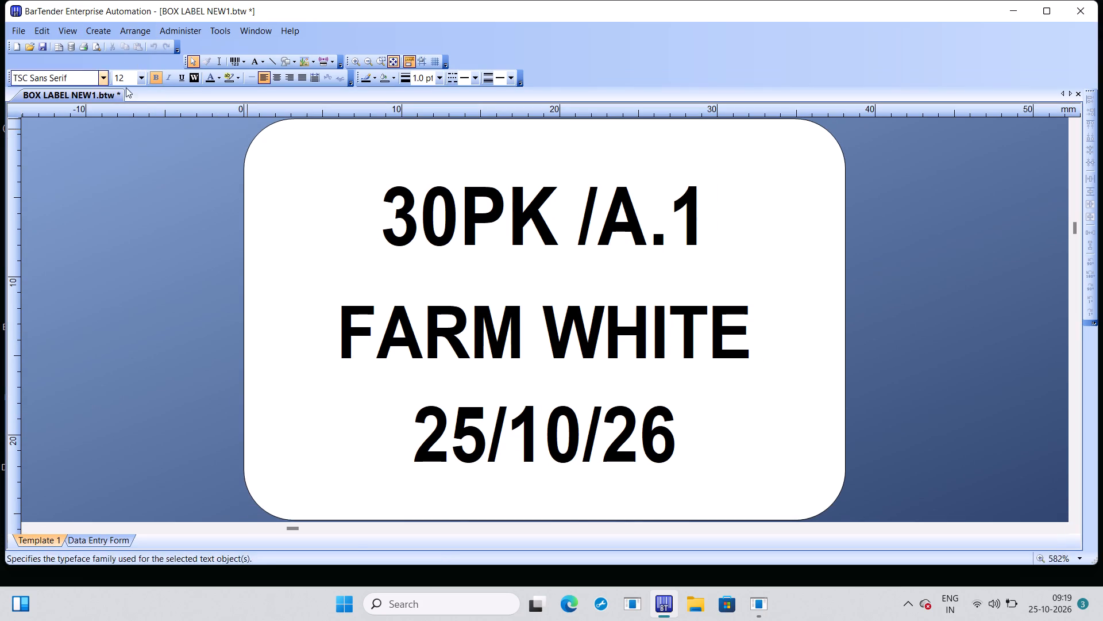
Open the label document cd white 6pk from the Downloads folder.
key(ctrl+o)
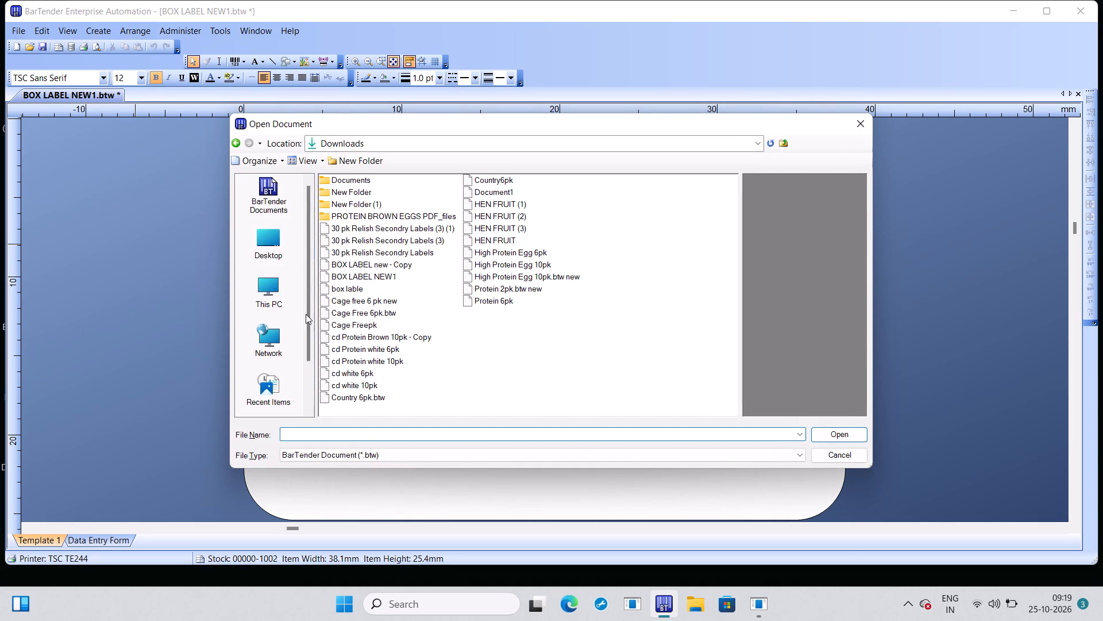
double_click(366, 374)
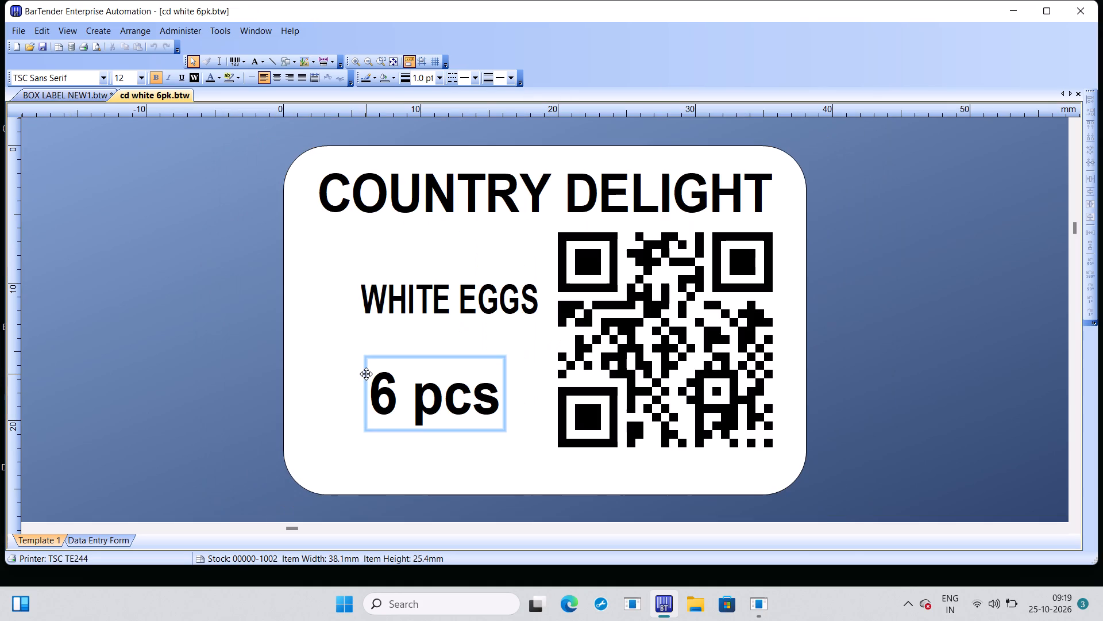
In the QR code's embedded data, set the last segment to 000001 and the date segment to 261026.
double_click(647, 385)
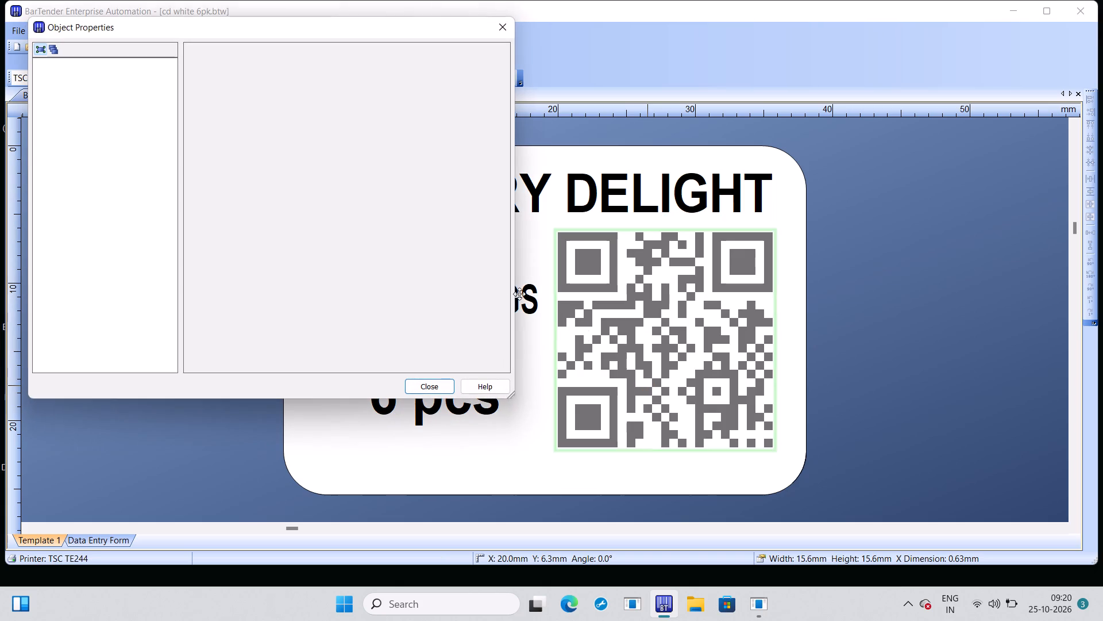
click(392, 143)
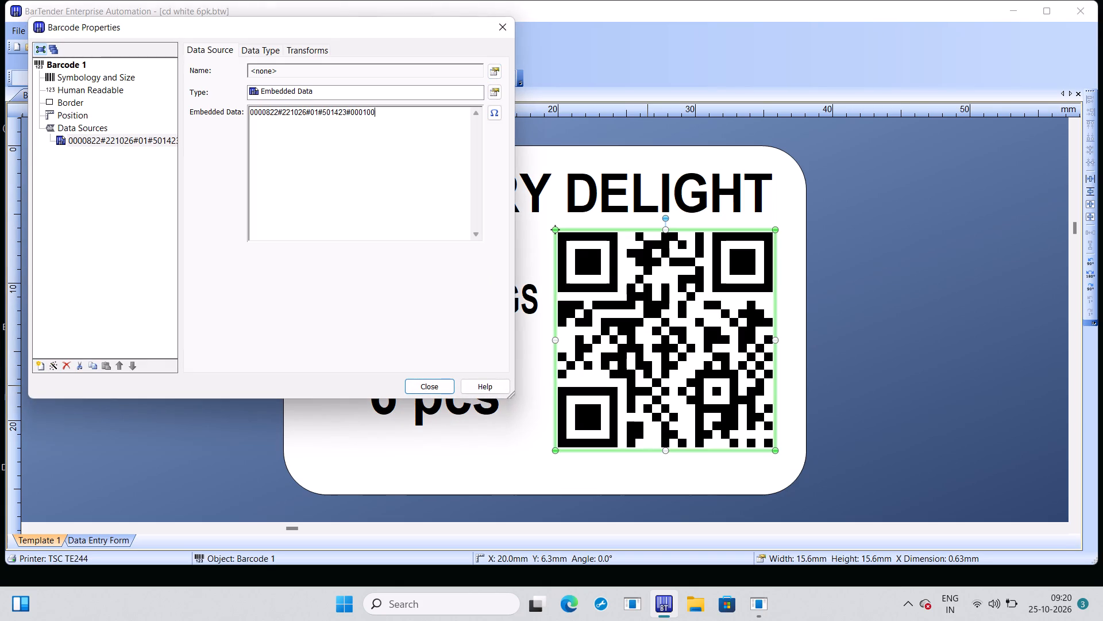
key(BackSpace)
key(BackSpace)
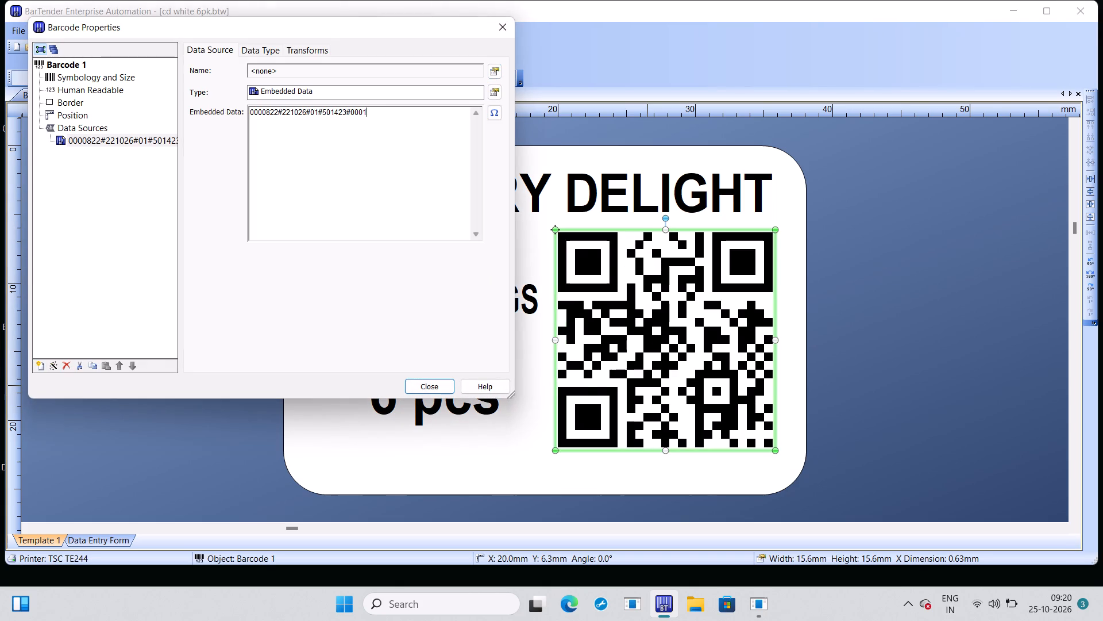
key(Left)
text(00)
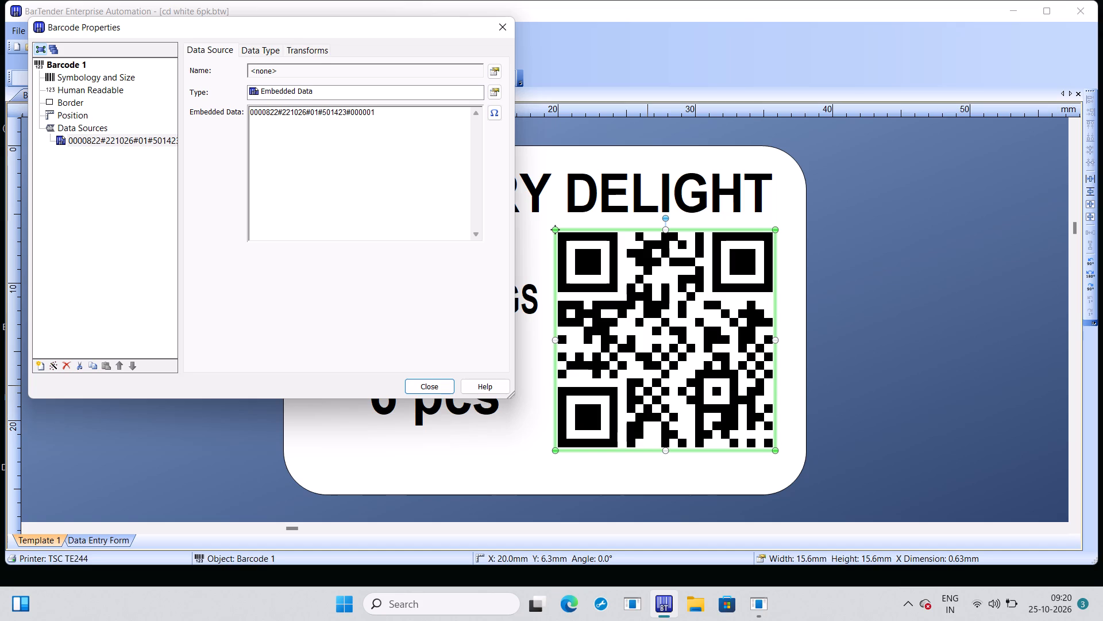
click(291, 129)
key(BackSpace)
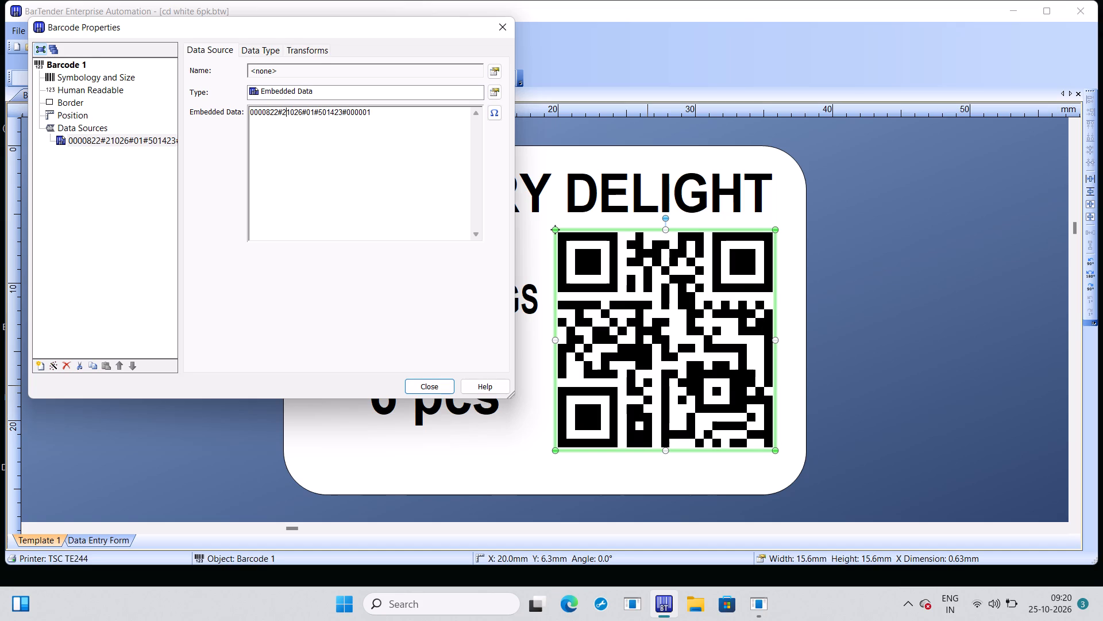
key(6)
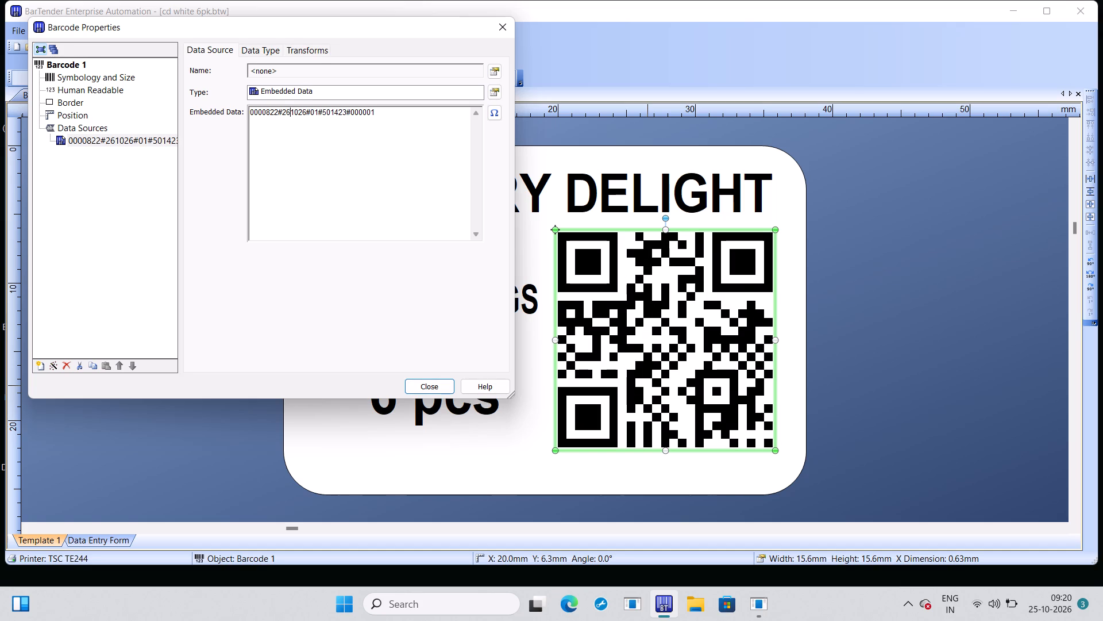
Set the fourth segment of the QR code's embedded data, before the final serial number, to 500920.
click(349, 130)
key(Left)
key(BackSpace)
key(BackSpace)
key(BackSpace)
key(BackSpace)
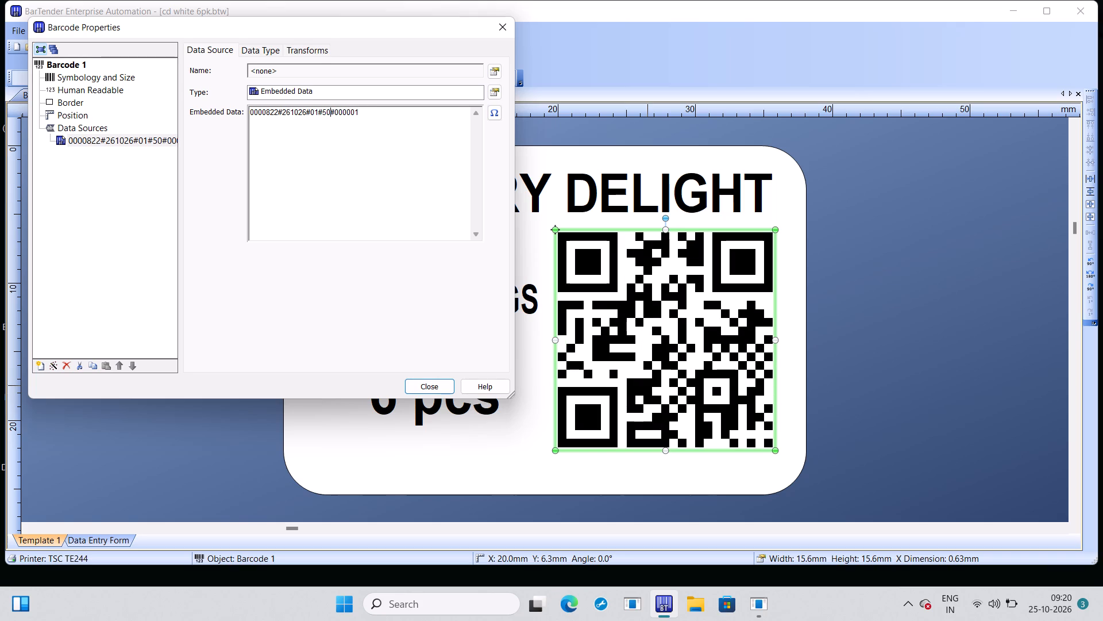
key(0)
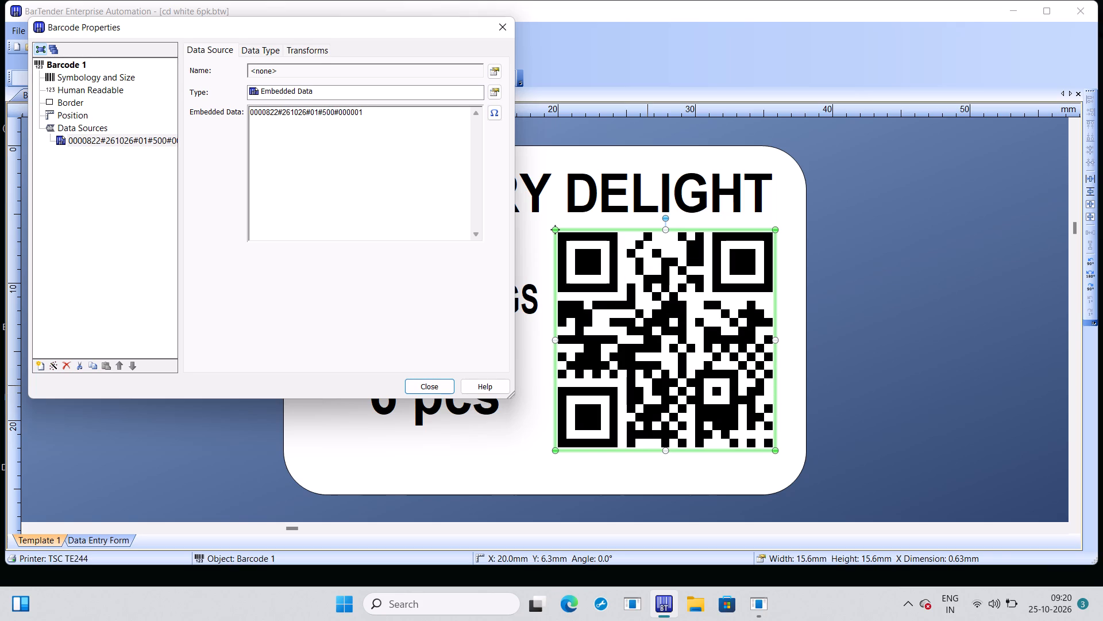
key(2)
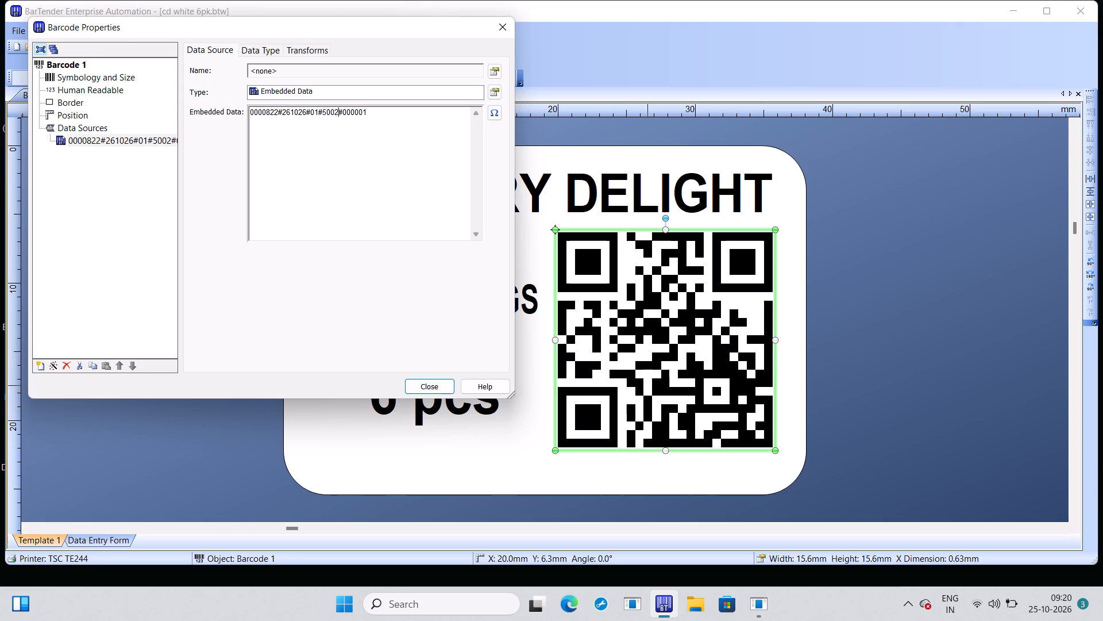
key(BackSpace)
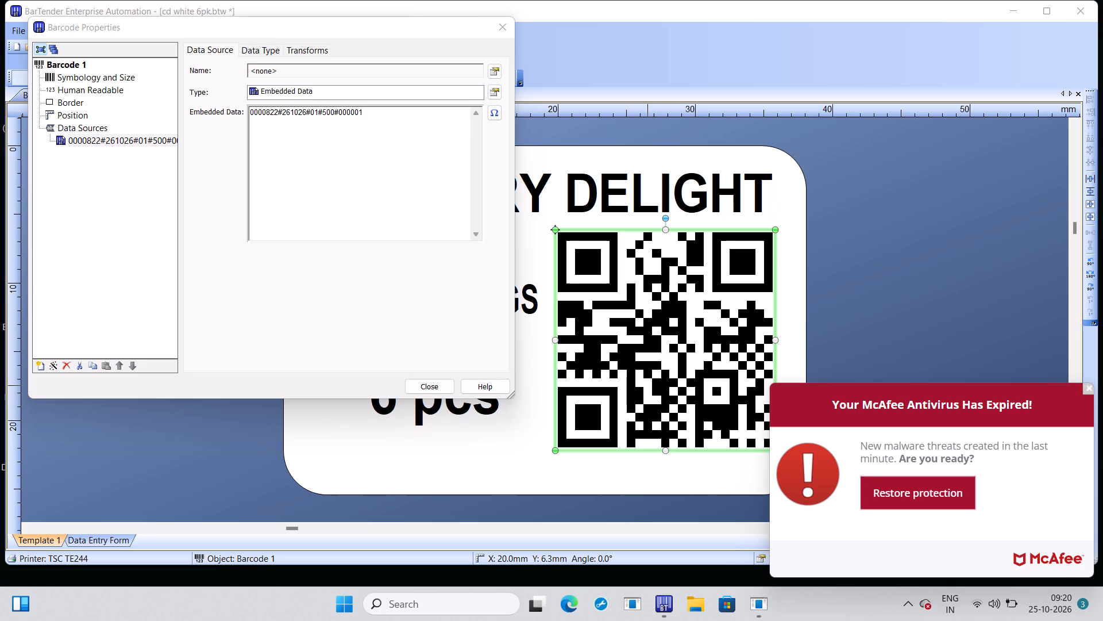
click(335, 121)
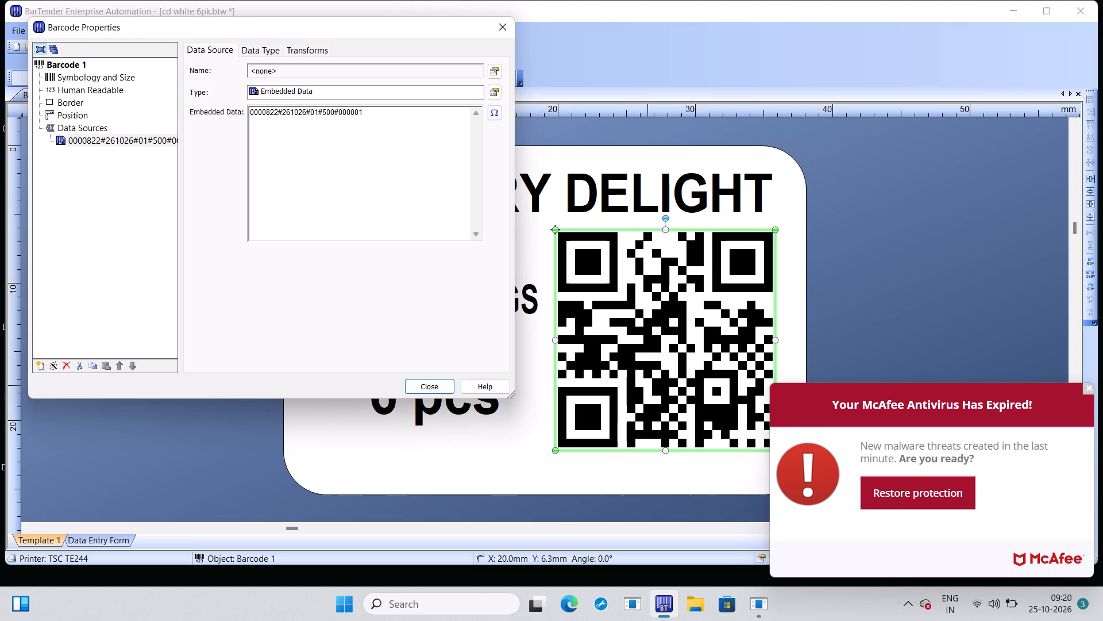
key(9)
key(2)
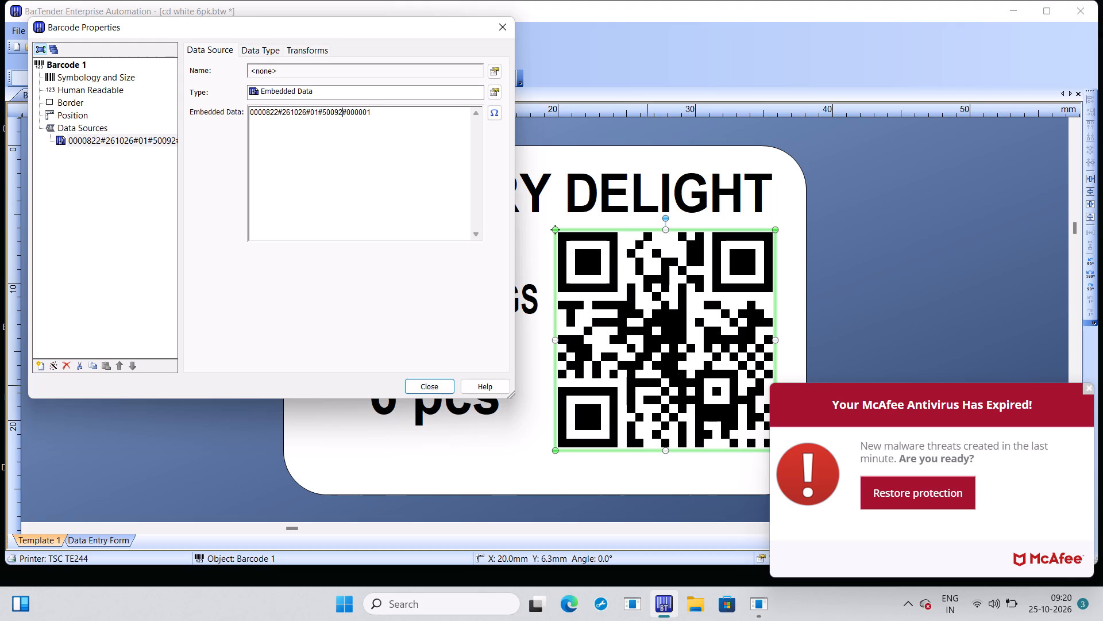
key(0)
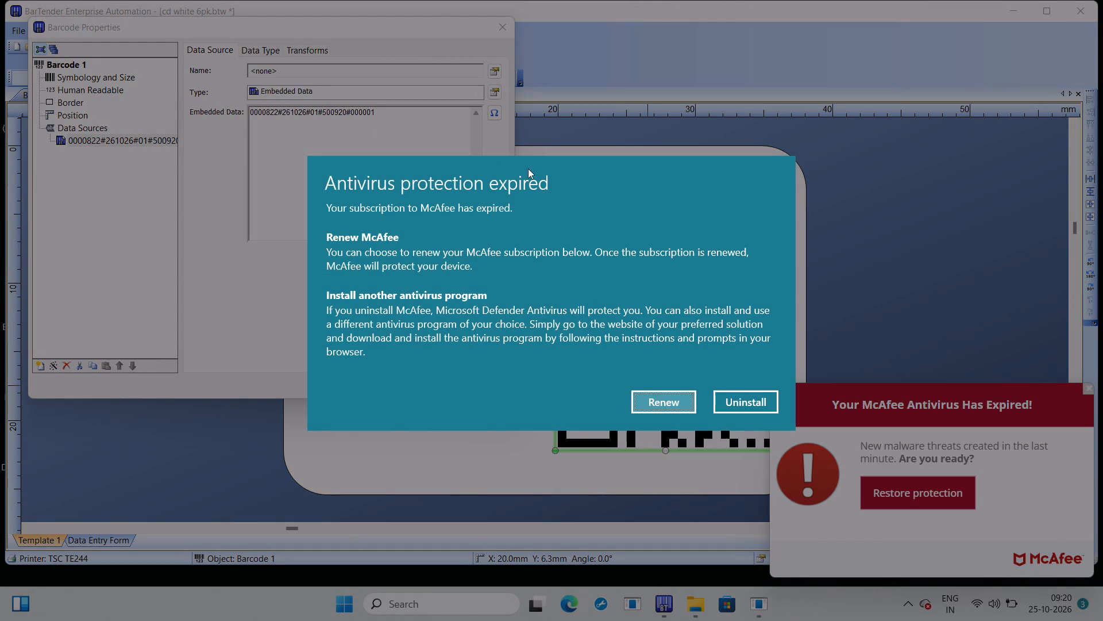
Clear the McAfee expiry prompts, minimize Programs and Features, and return to the label document.
click(735, 401)
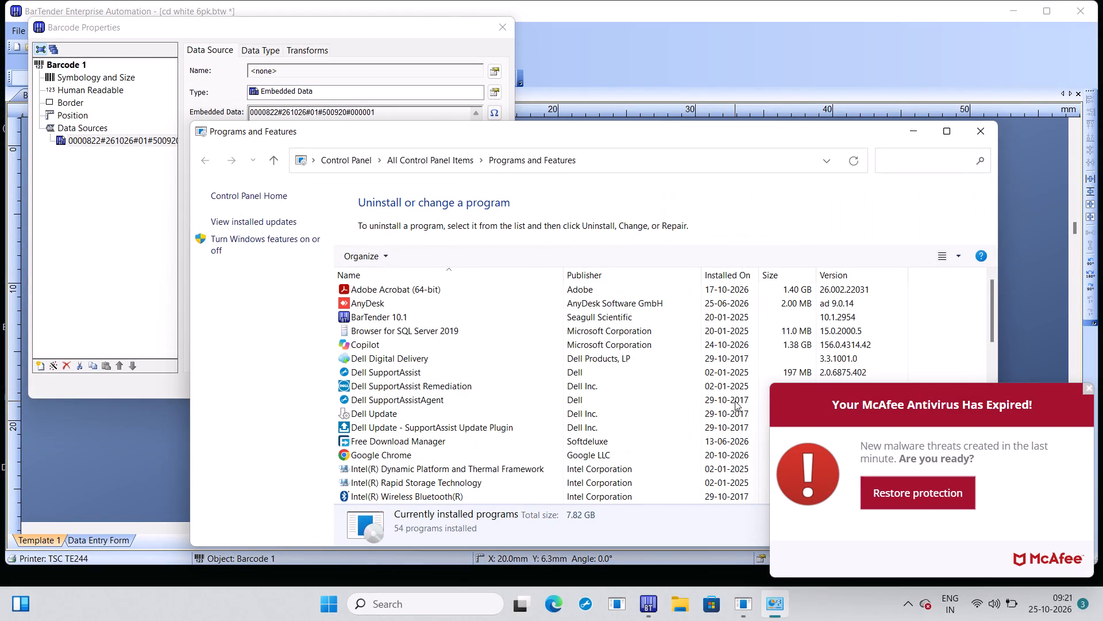
click(917, 127)
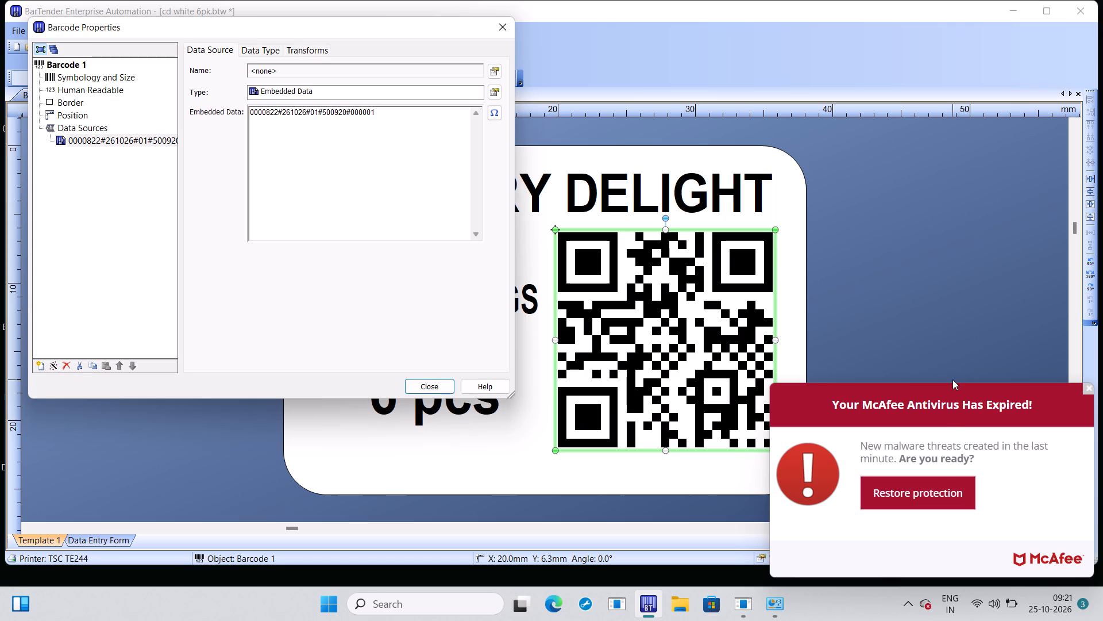
click(923, 347)
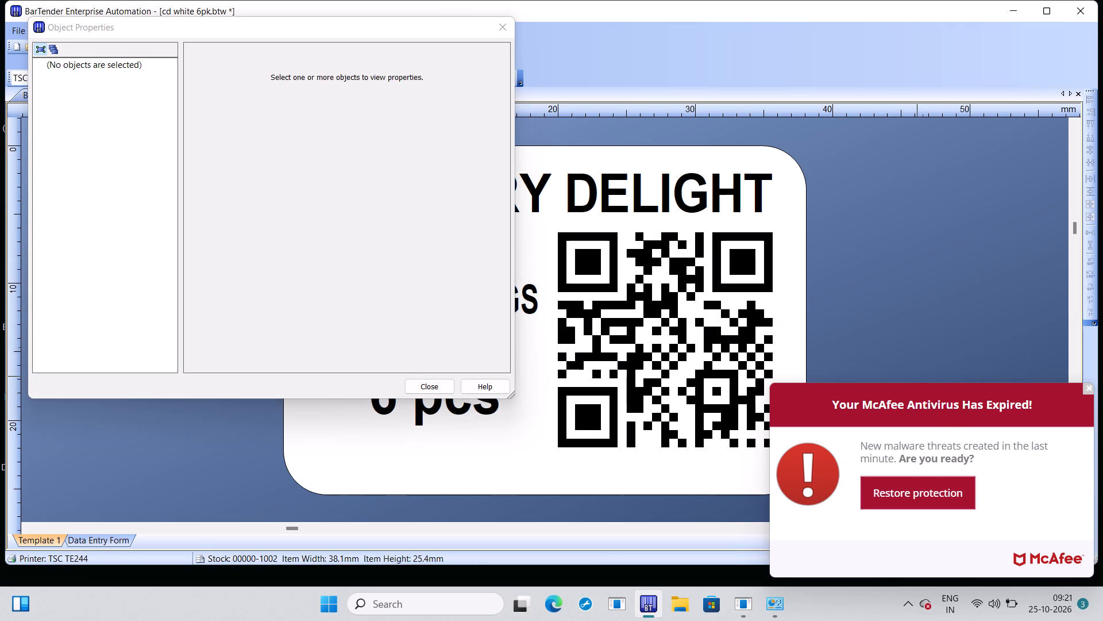
click(909, 495)
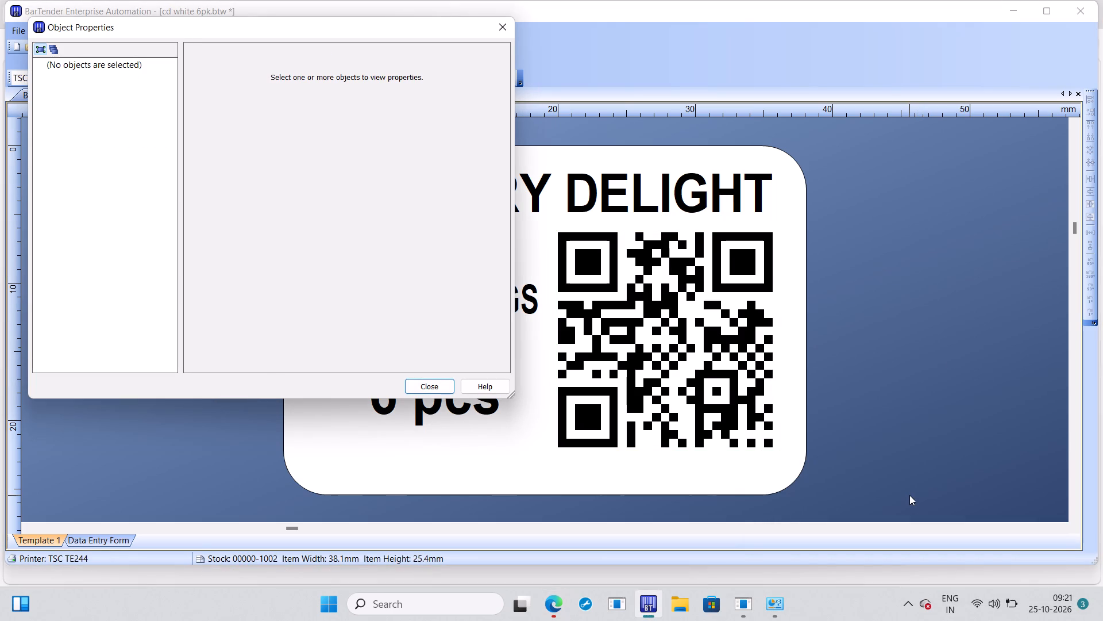
click(909, 495)
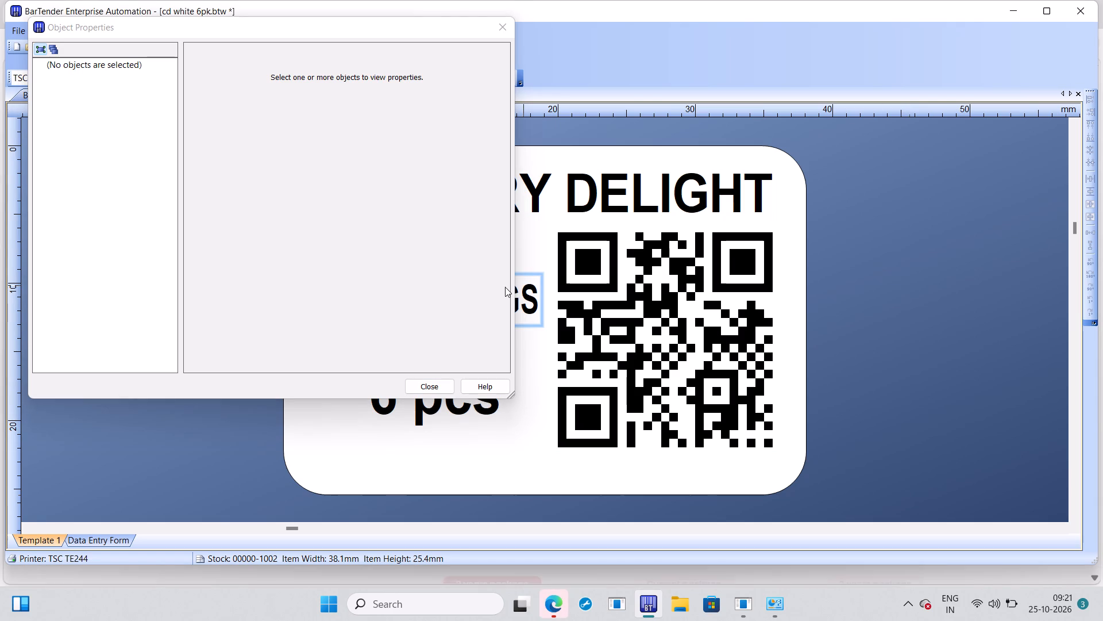
Reopen the QR code's properties to check its embedded data, and close them.
click(500, 23)
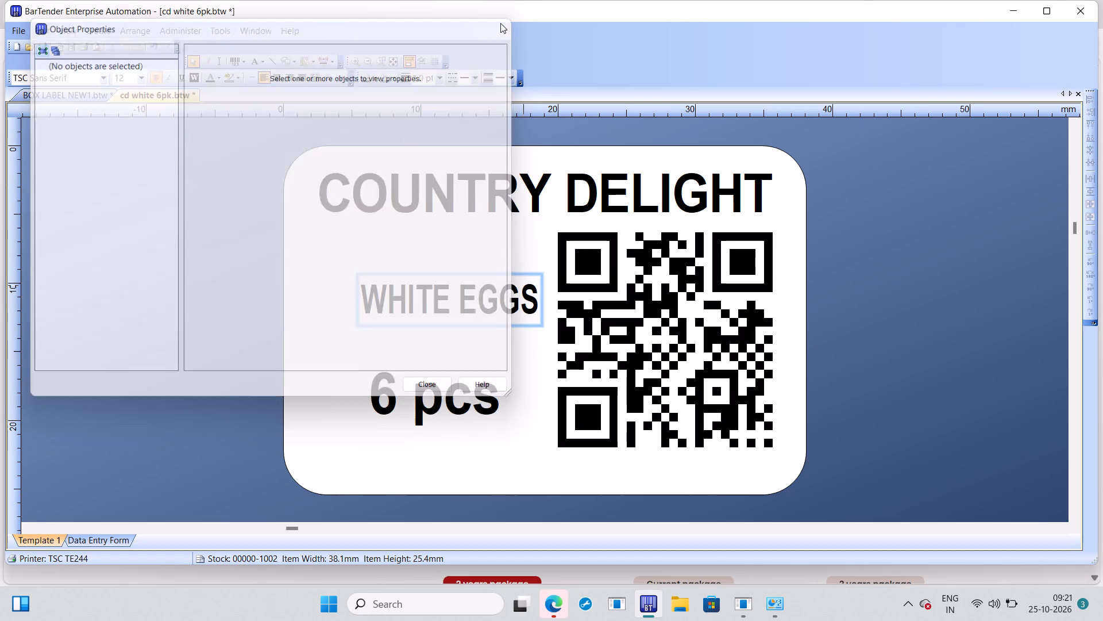
double_click(667, 311)
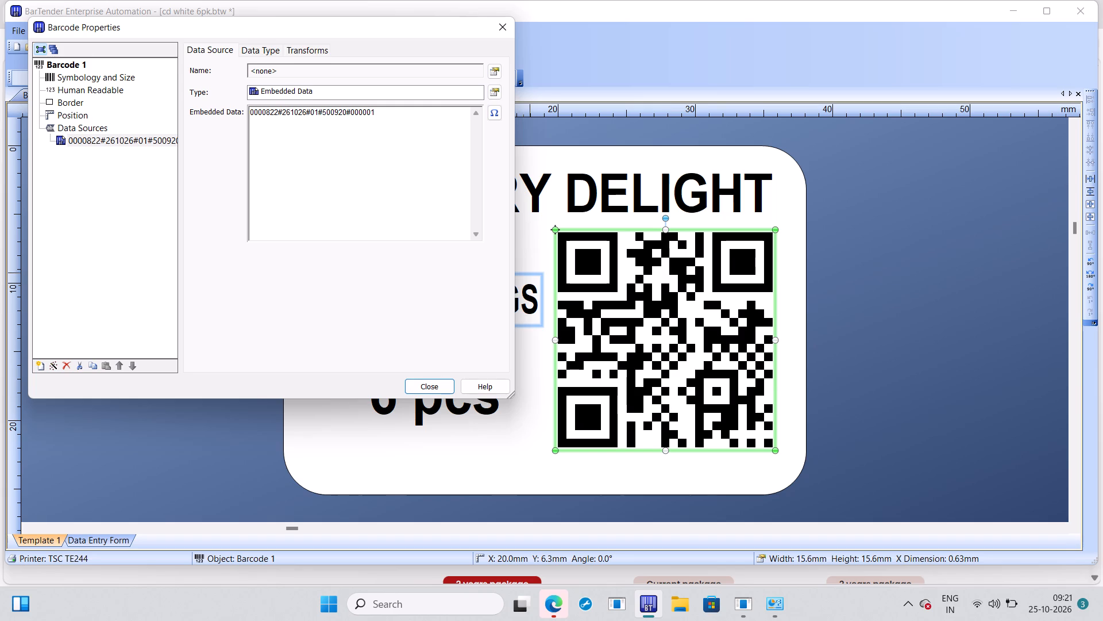
key(Return)
key(Return)
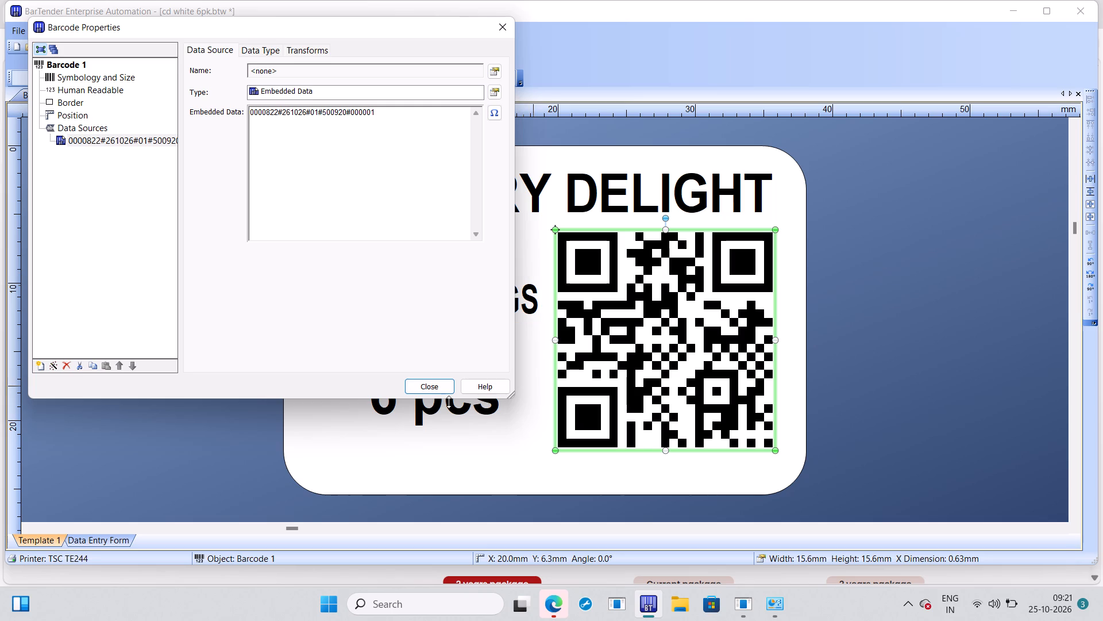
key(F9)
click(435, 389)
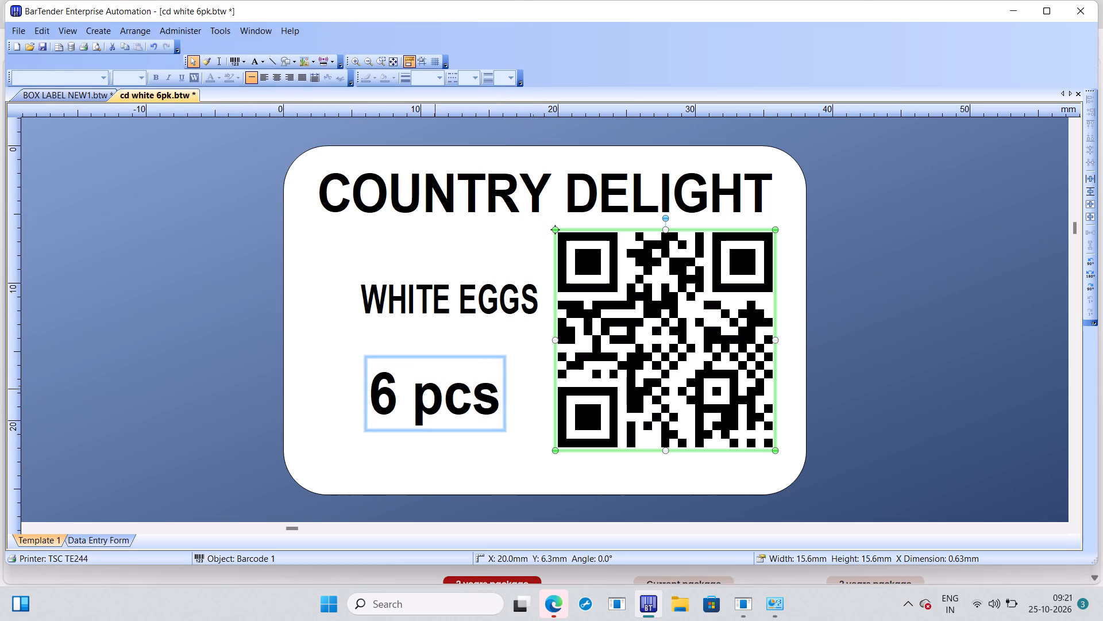
Print the cd white 6pk label on the TSC TE244 printer with 276 serial numbers, one copy each.
key(ctrl+p)
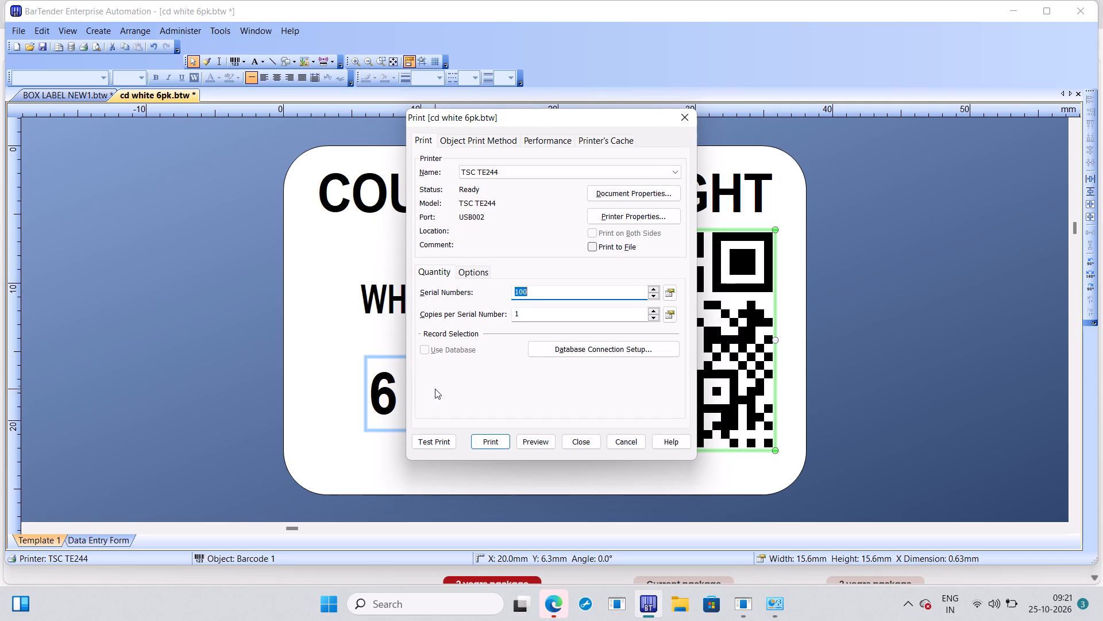
key(2)
text(75)
key(BackSpace)
key(6)
key(Return)
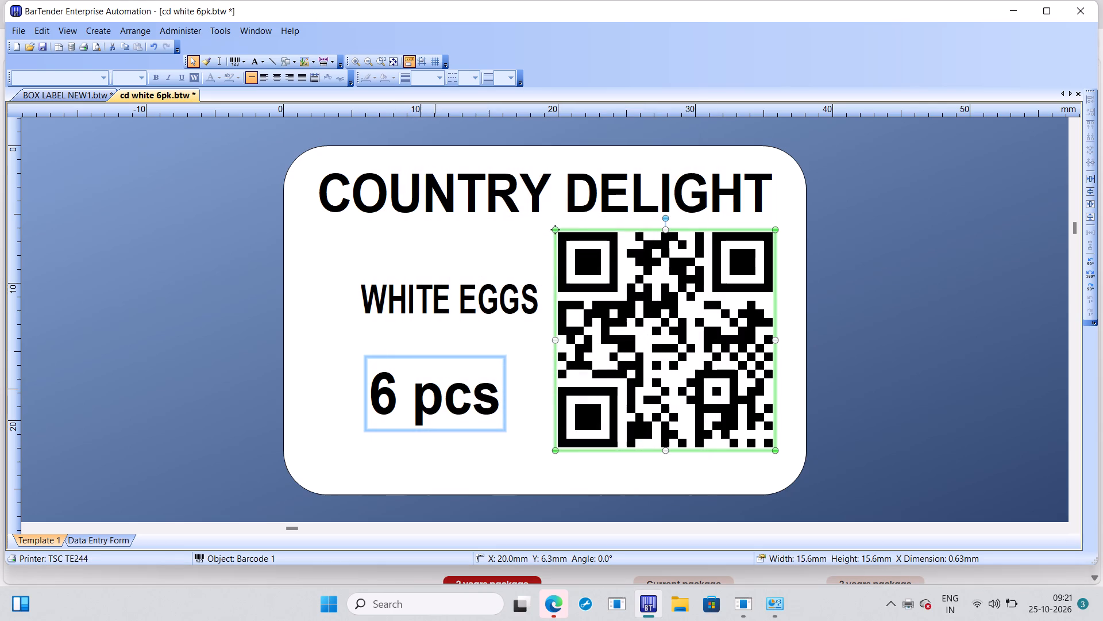
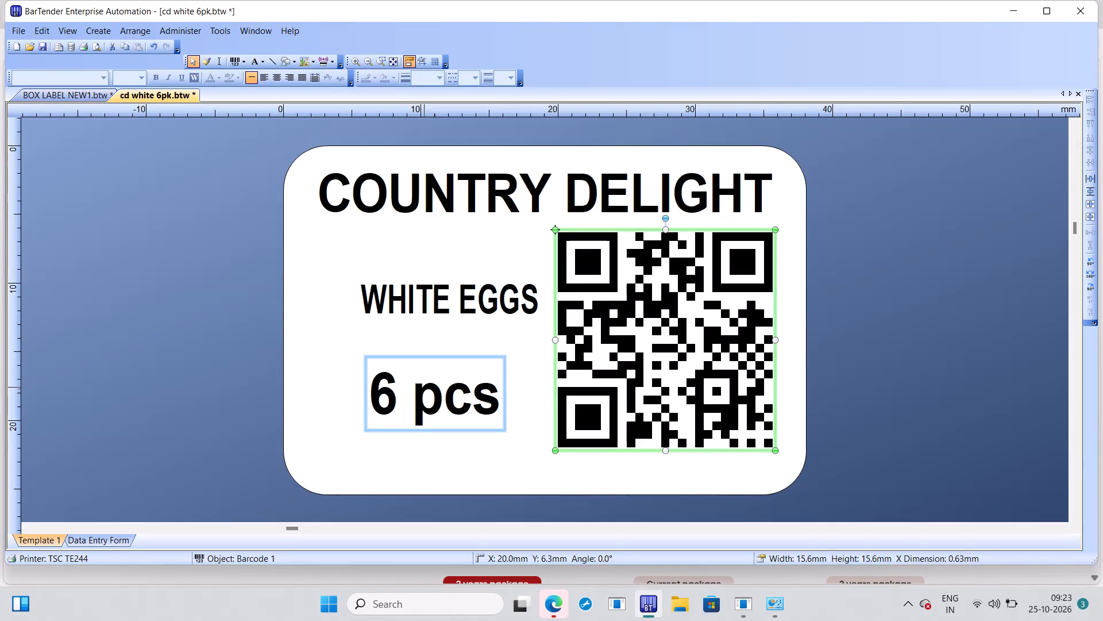
Open the cd Protein white 6pk label document from the Downloads folder.
key(ctrl+o)
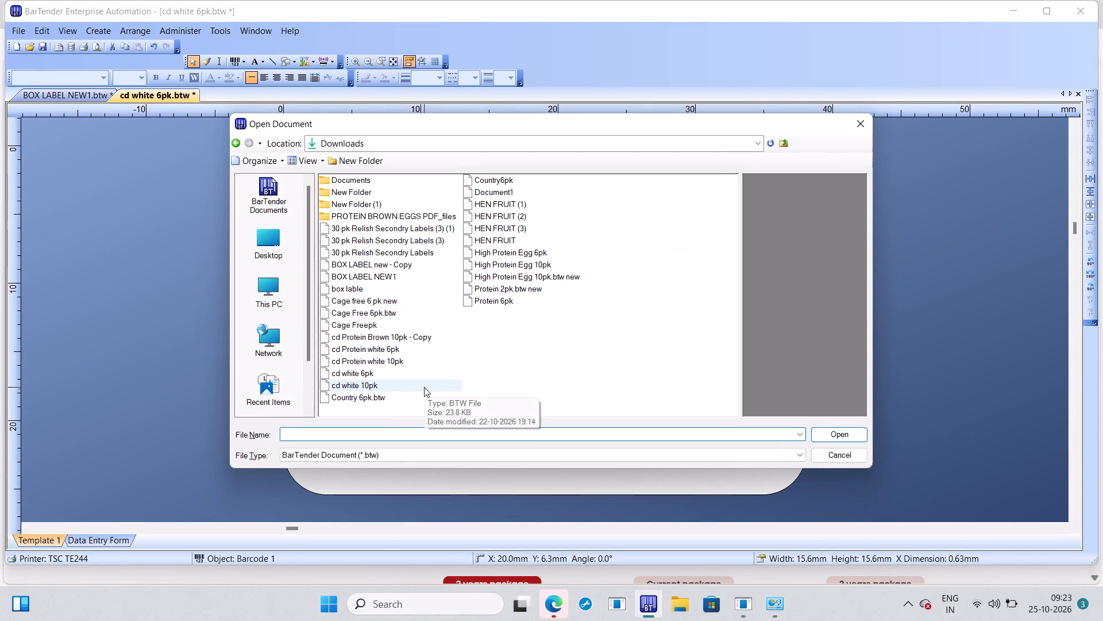
double_click(385, 352)
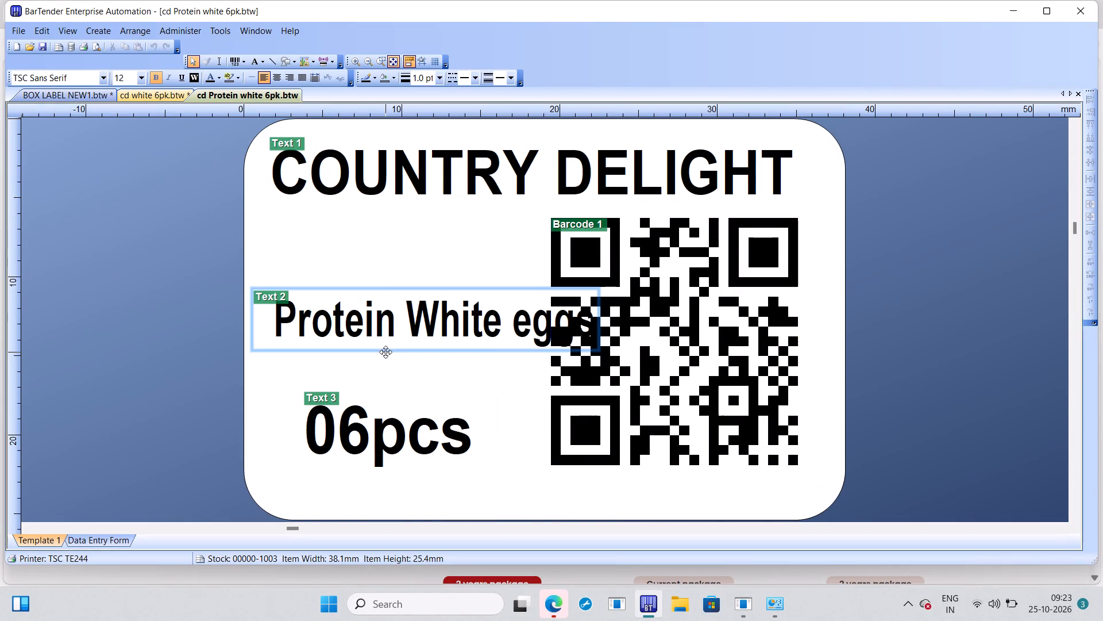
Set the final serial number in the protein white label's QR code embedded data to 000001.
double_click(709, 374)
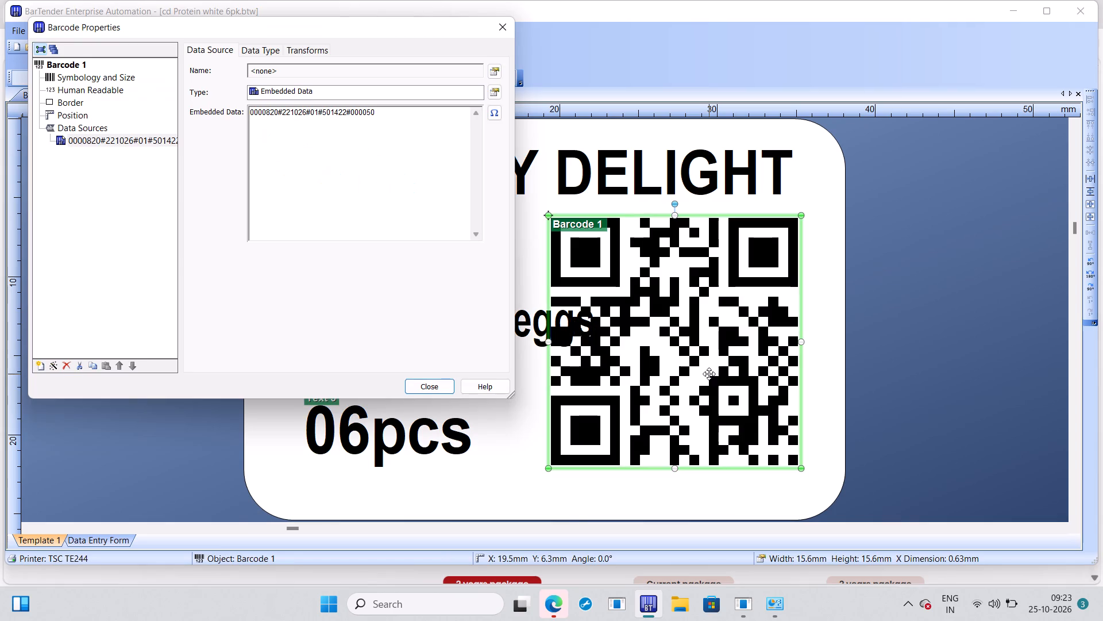
click(389, 131)
key(BackSpace)
key(BackSpace)
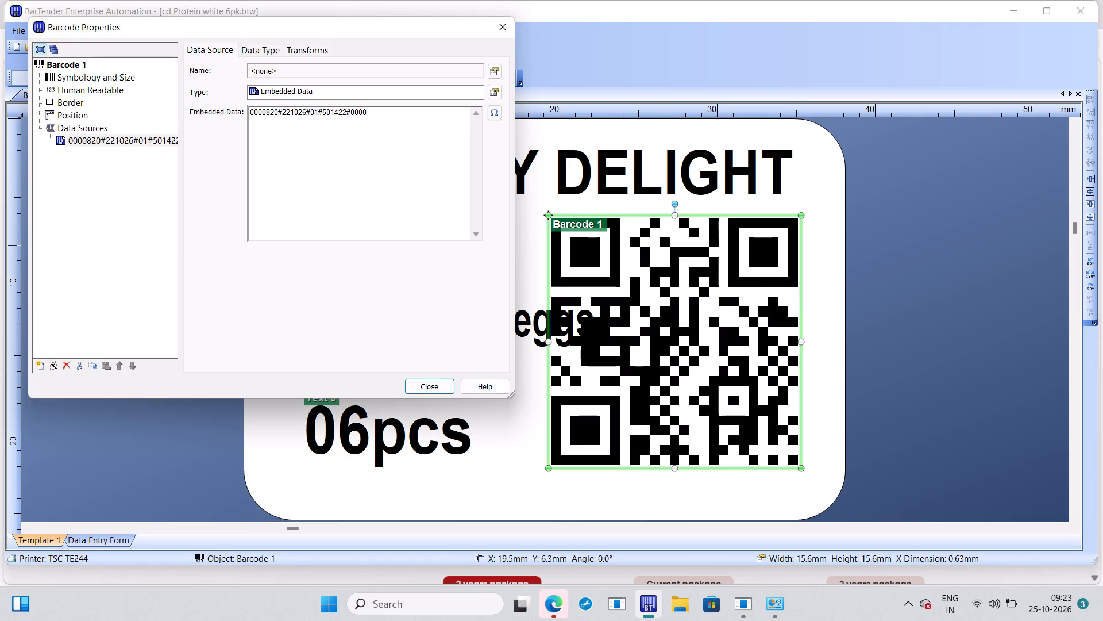
text(01)
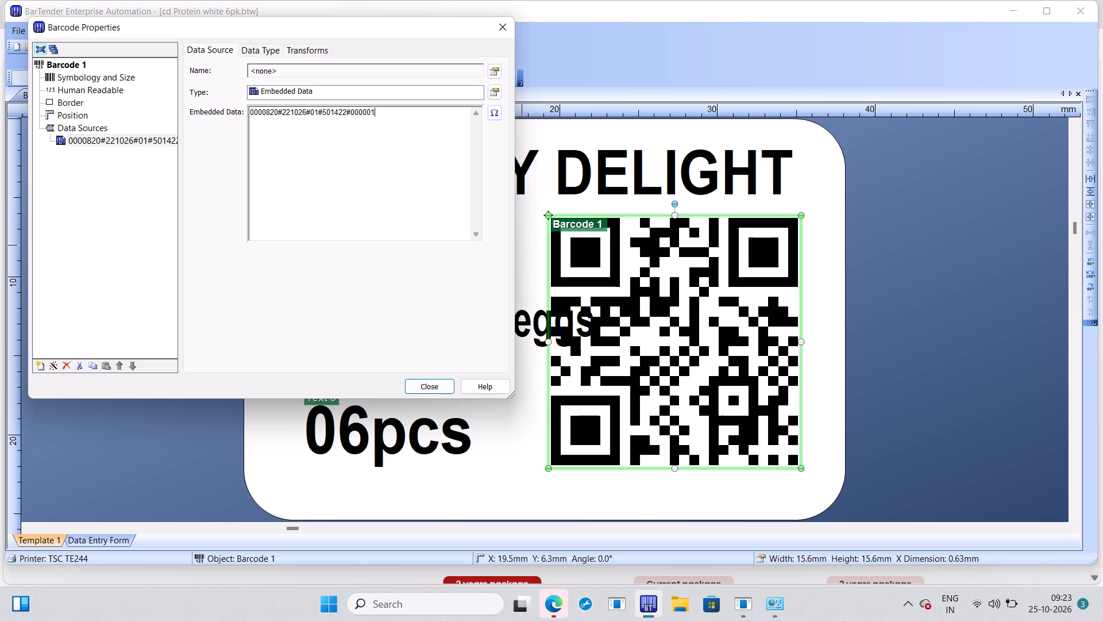
Set the date segment of the QR code's embedded data to 261026.
click(363, 129)
click(290, 127)
key(BackSpace)
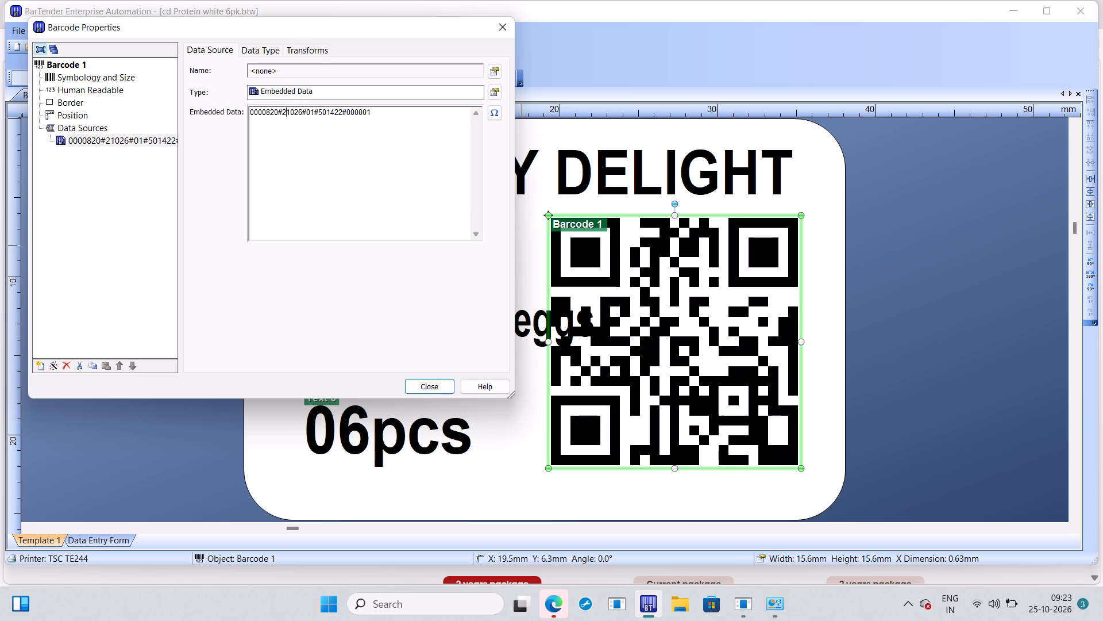
key(6)
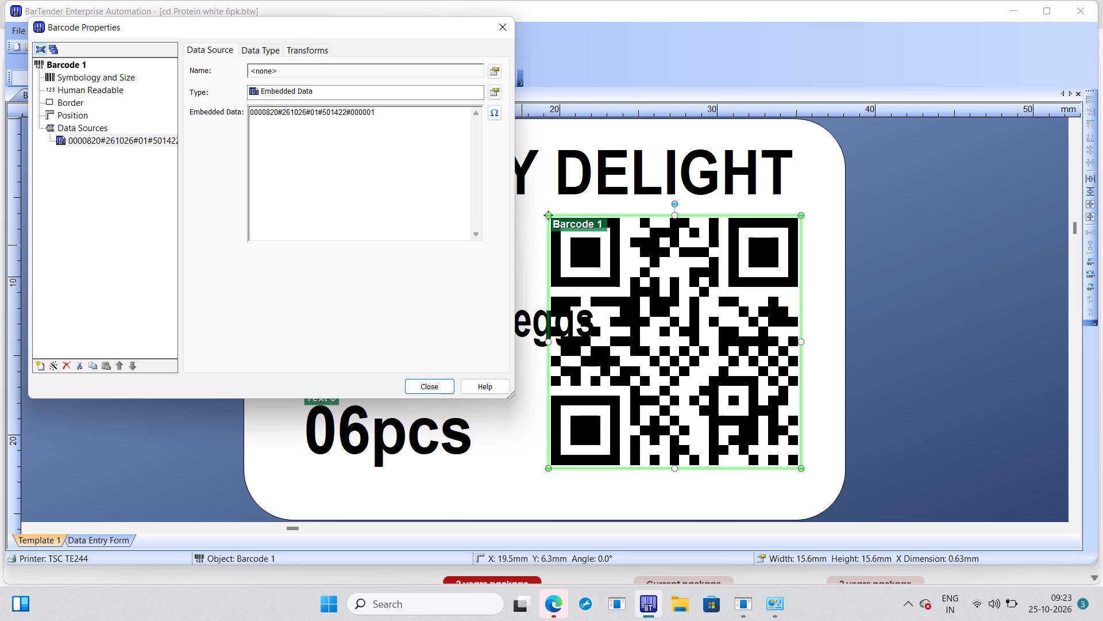
Set the fourth segment of the QR code's embedded data, before the serial number, to 500924 and close the barcode properties.
click(349, 131)
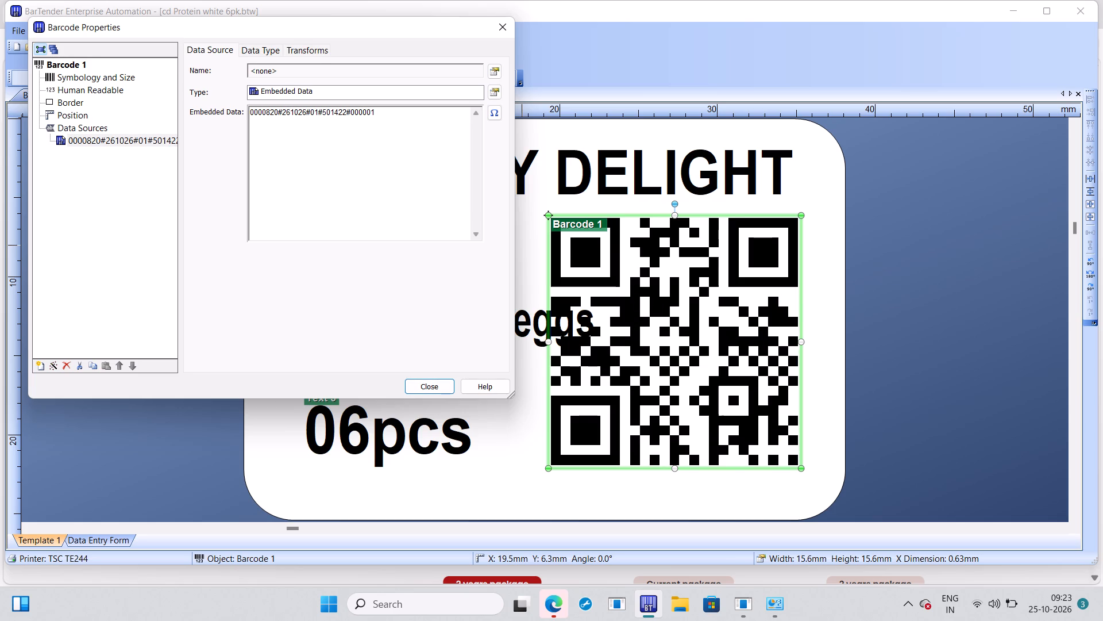
click(345, 130)
key(BackSpace)
key(BackSpace)
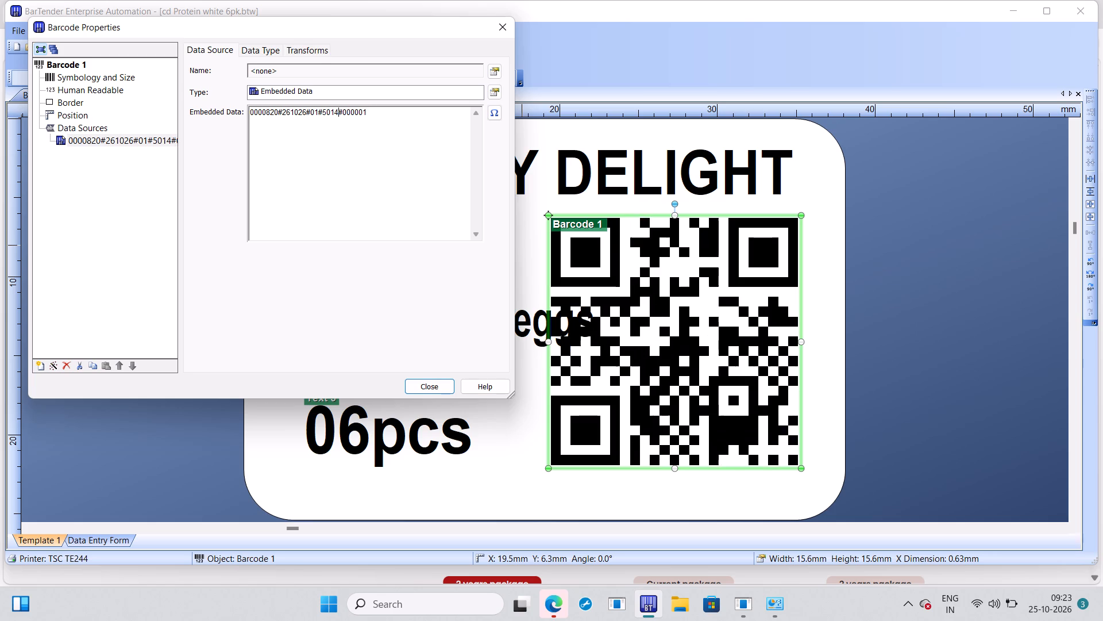
key(BackSpace)
key(BackSpace)
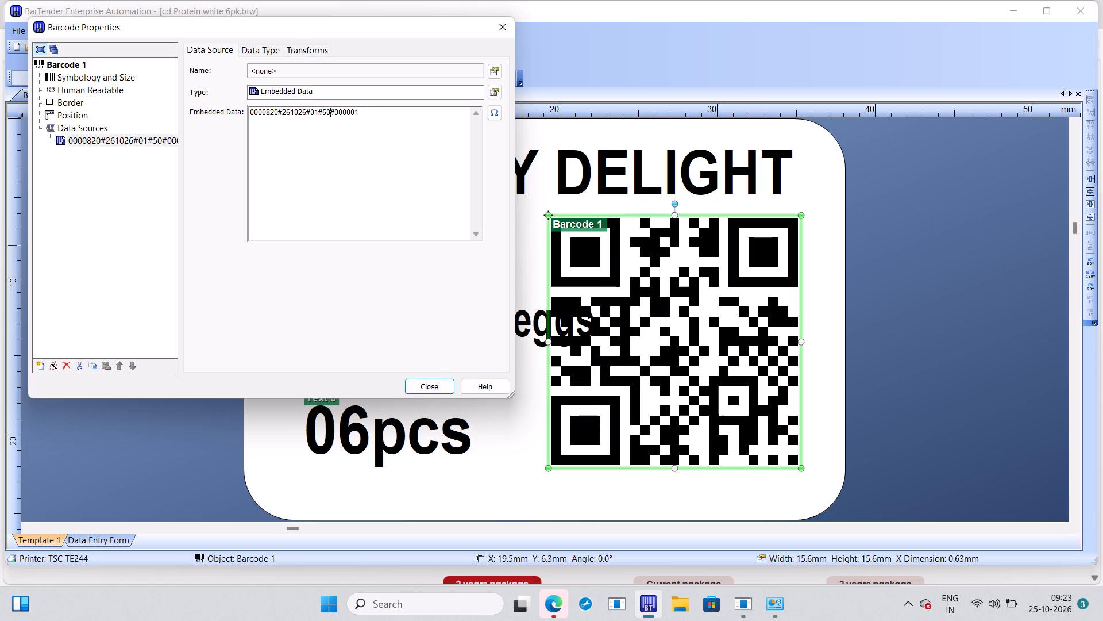
text(09)
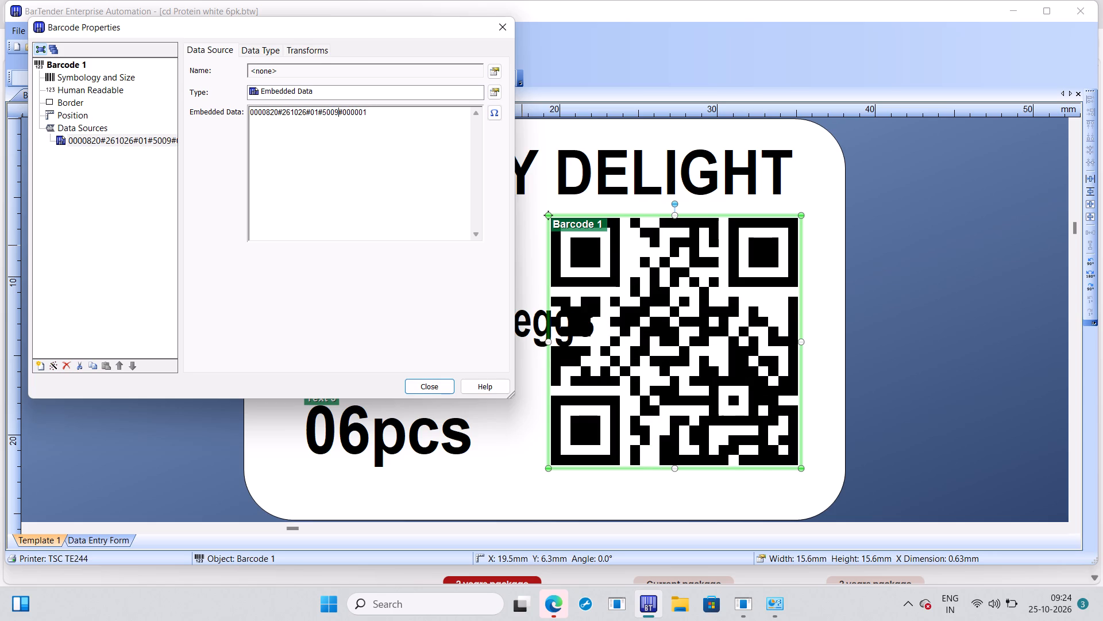
key(2)
key(4)
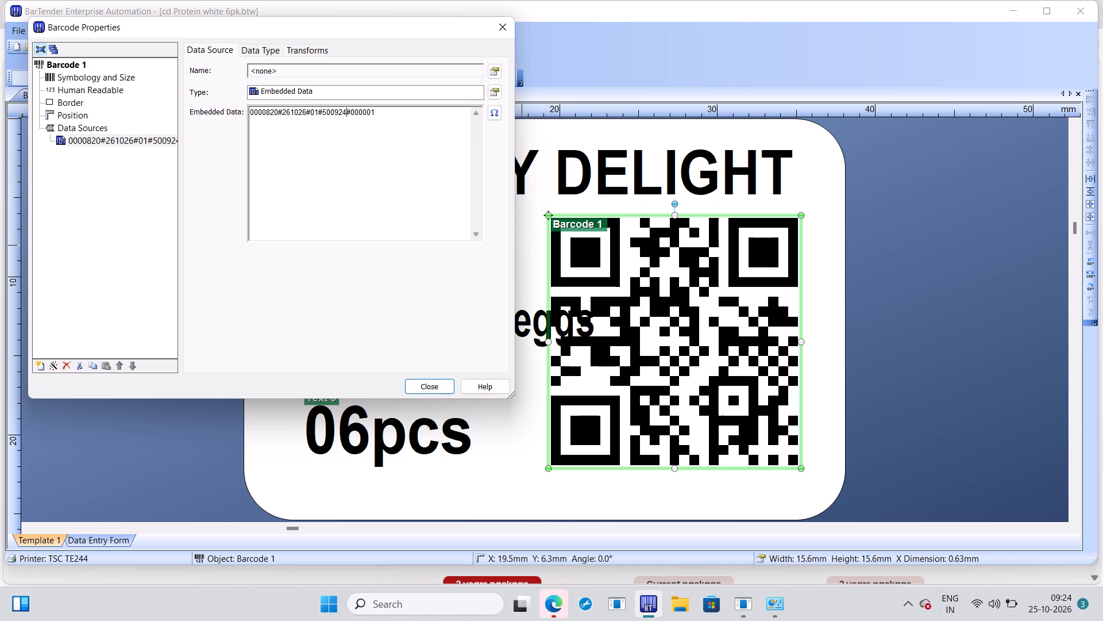
key(Return)
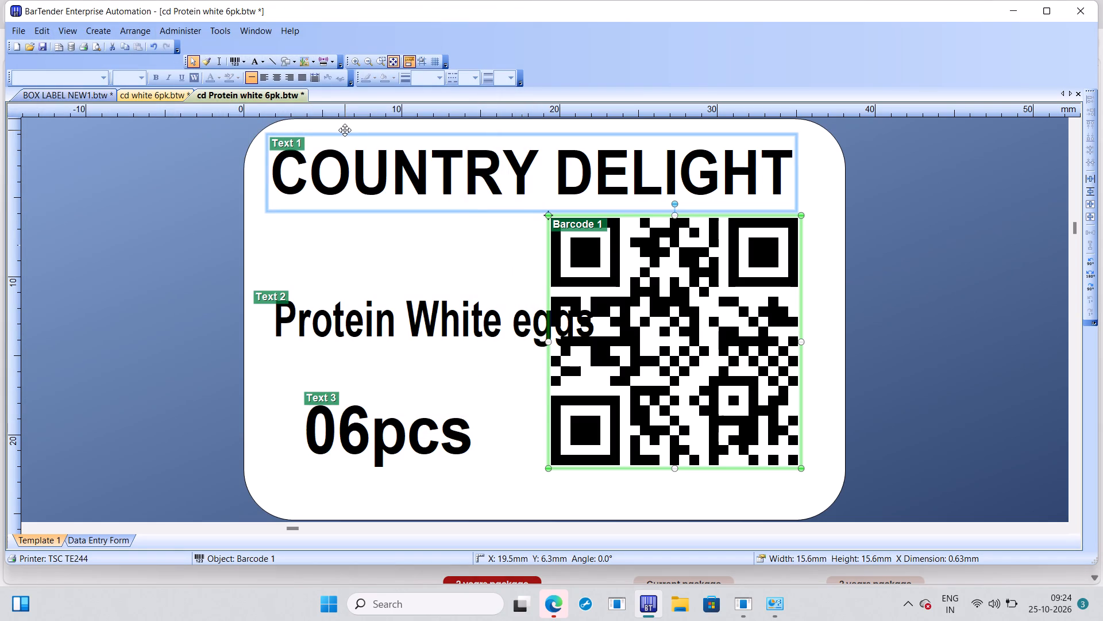
Print the cd Protein white 6pk label on the TSC TE244 with 336 serial numbers, one copy each, from starting position 1.
key(ctrl+p)
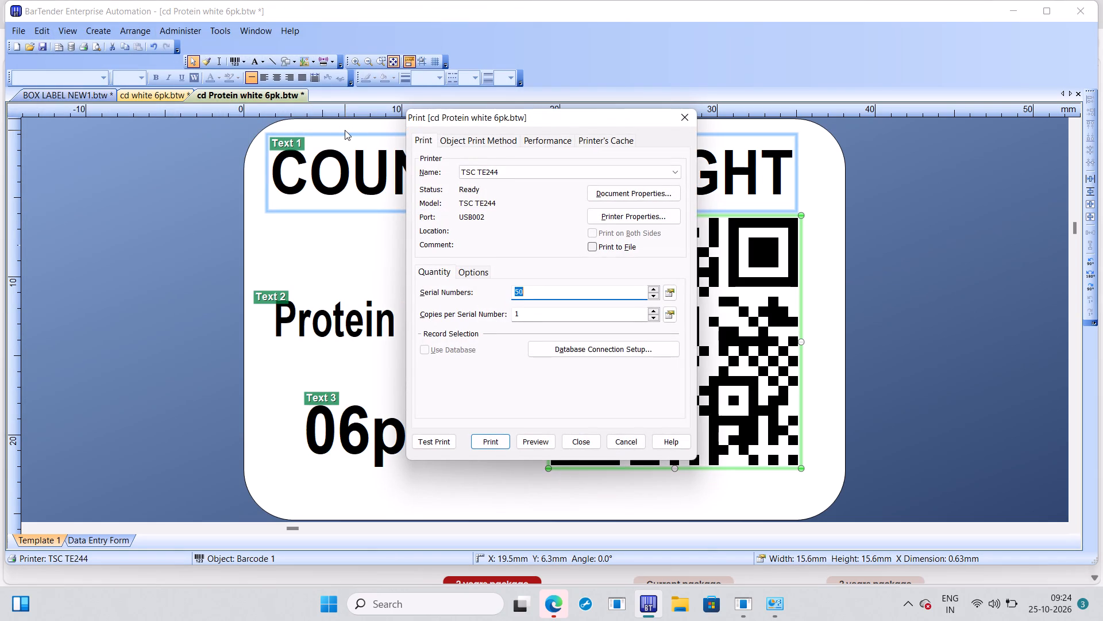
text(33)
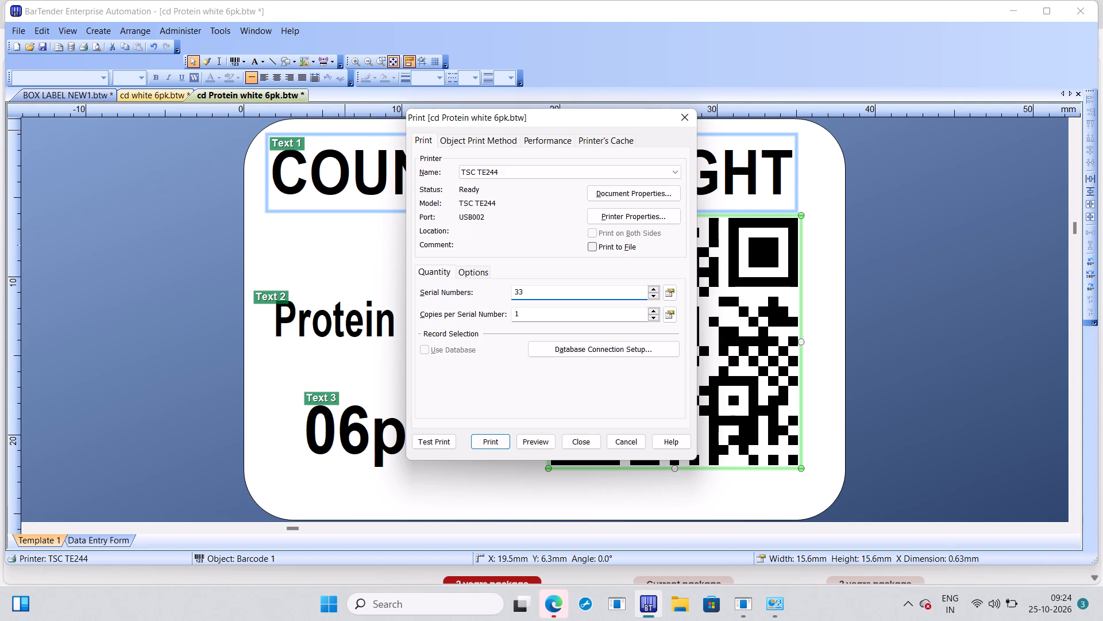
key(6)
key(Return)
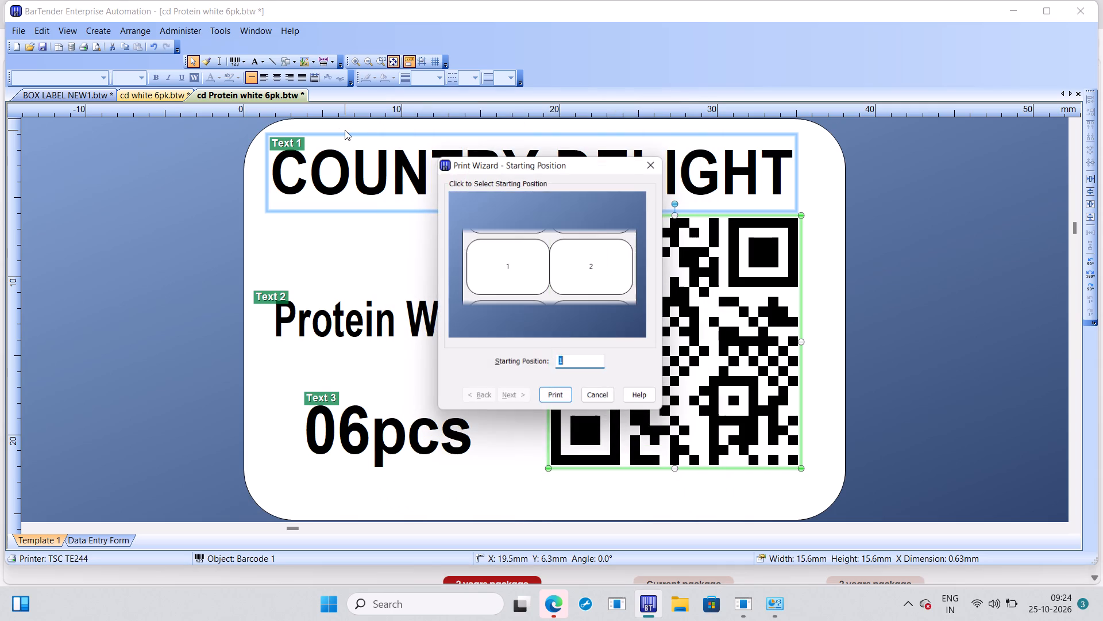
key(Return)
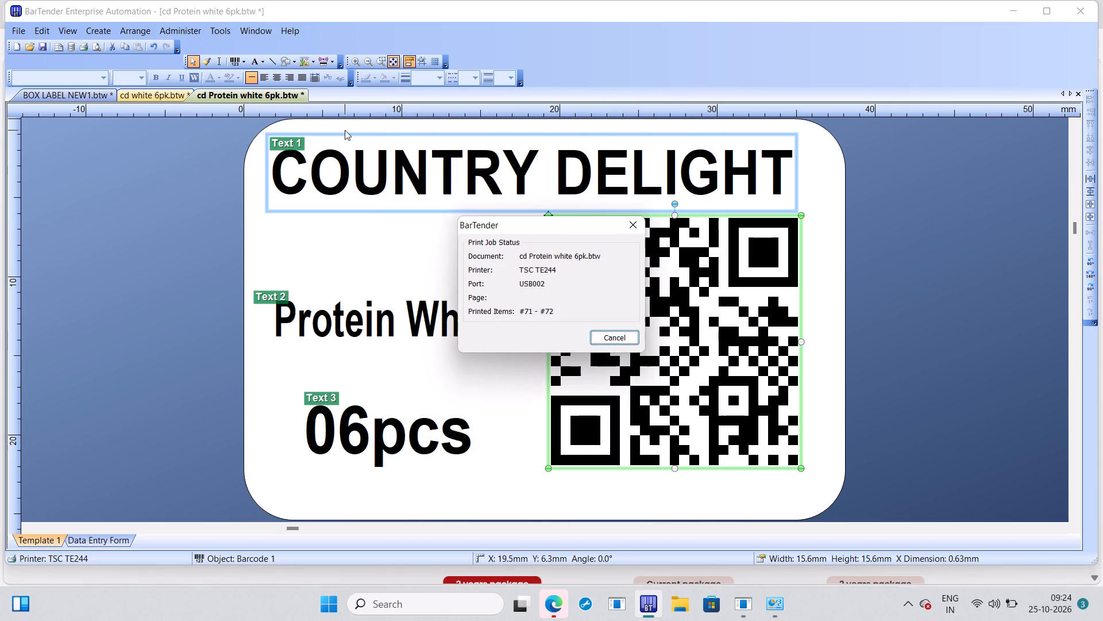
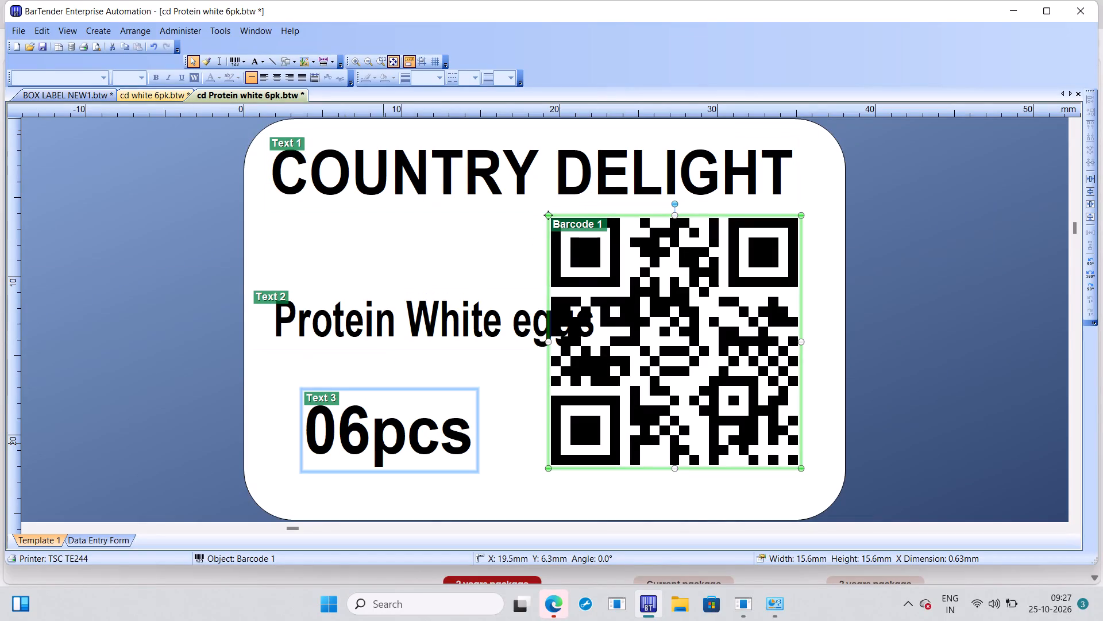
Change the piece count text on the protein white egg label to 10pcs.
click(369, 444)
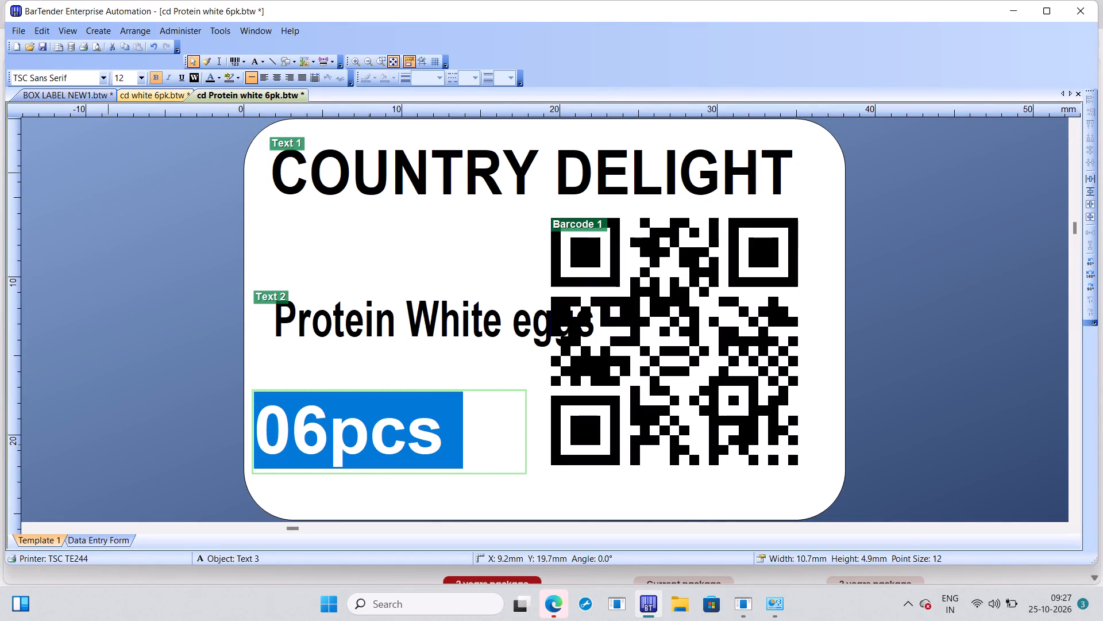
click(331, 447)
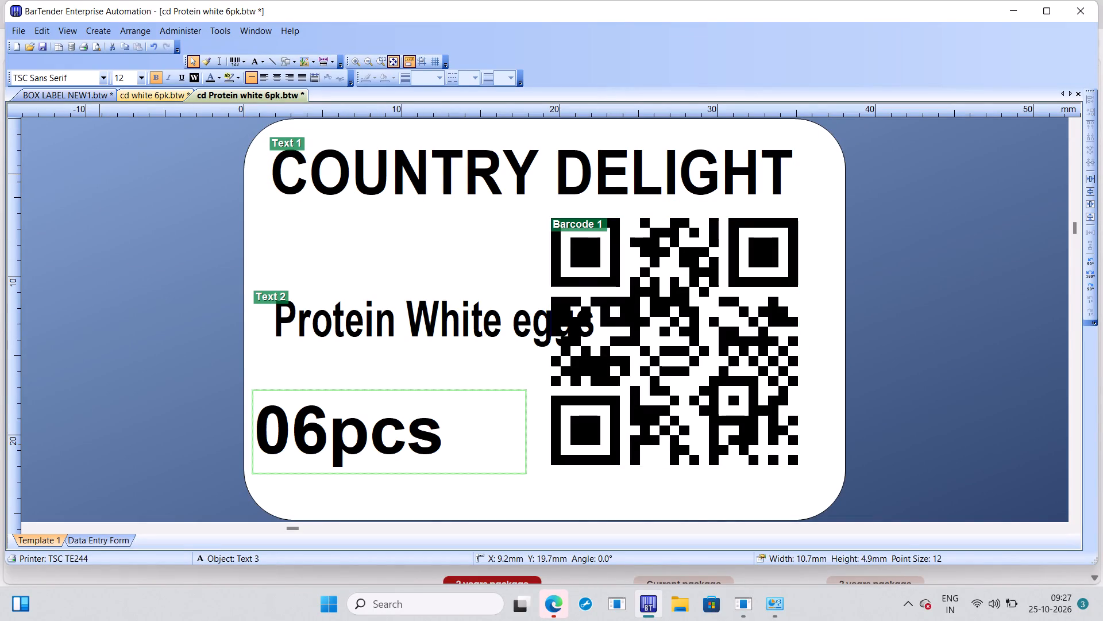
key(BackSpace)
key(BackSpace)
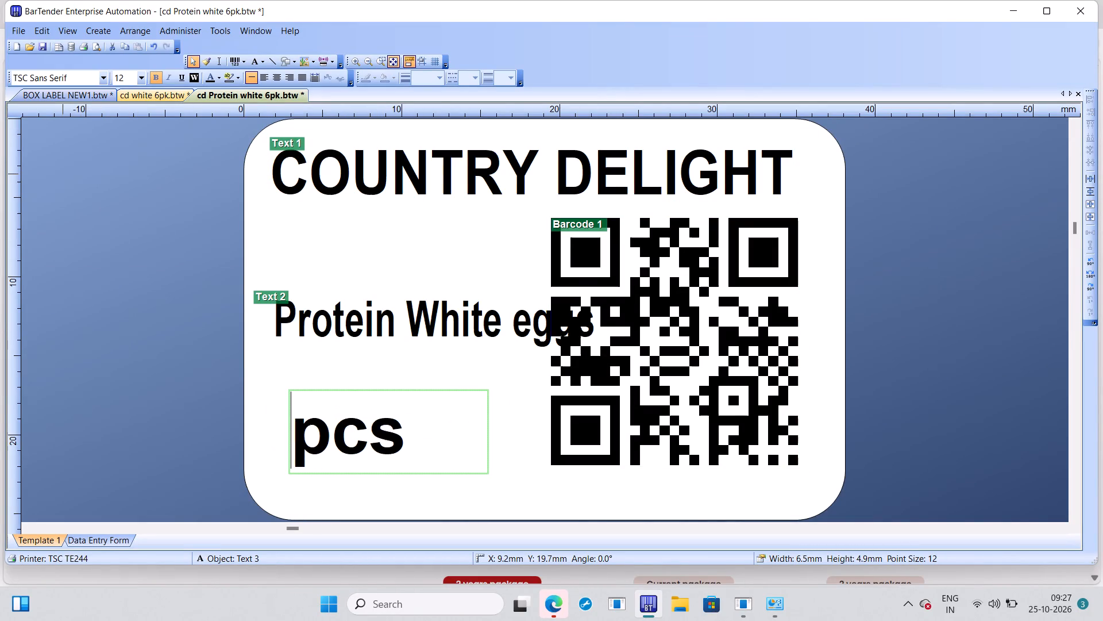
text(10)
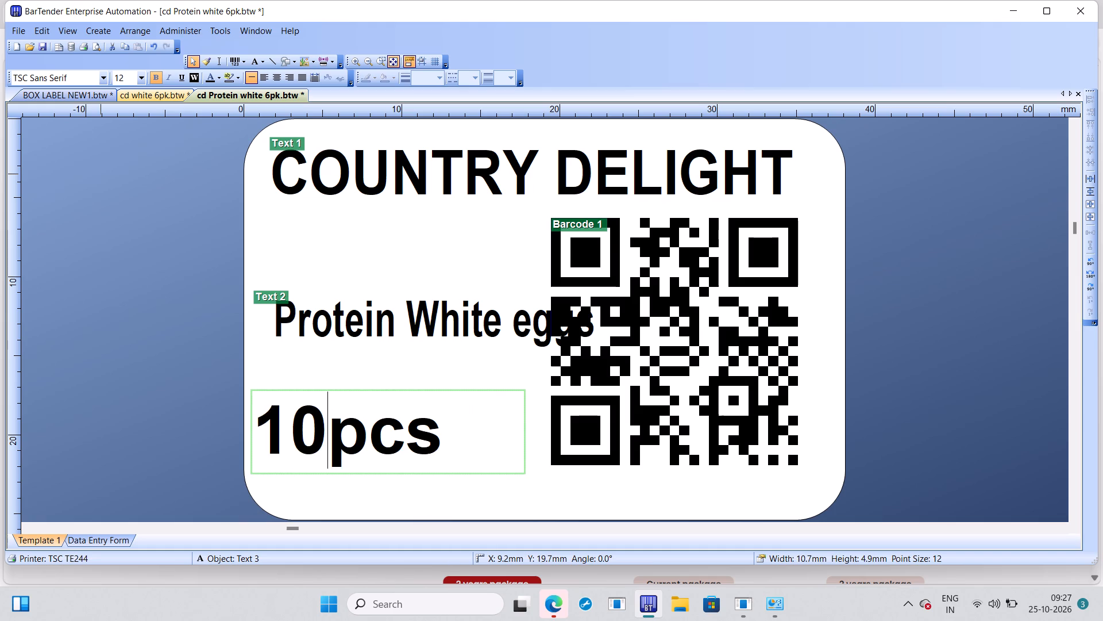
Set the first segment of the QR code's embedded data, before the date, to 0000800.
double_click(701, 369)
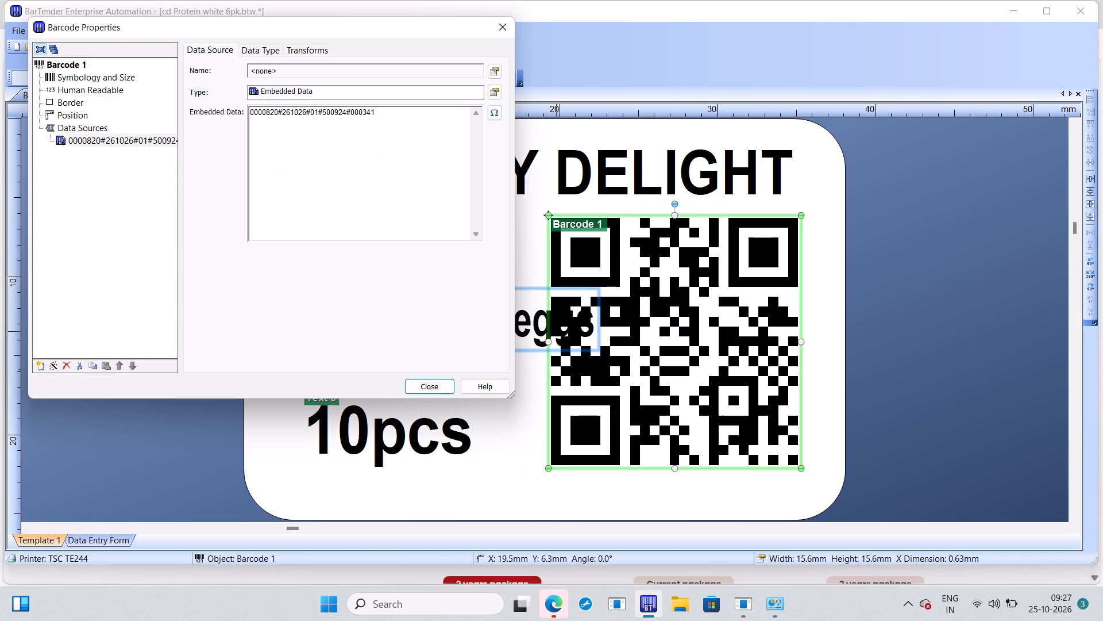
click(273, 126)
key(BackSpace)
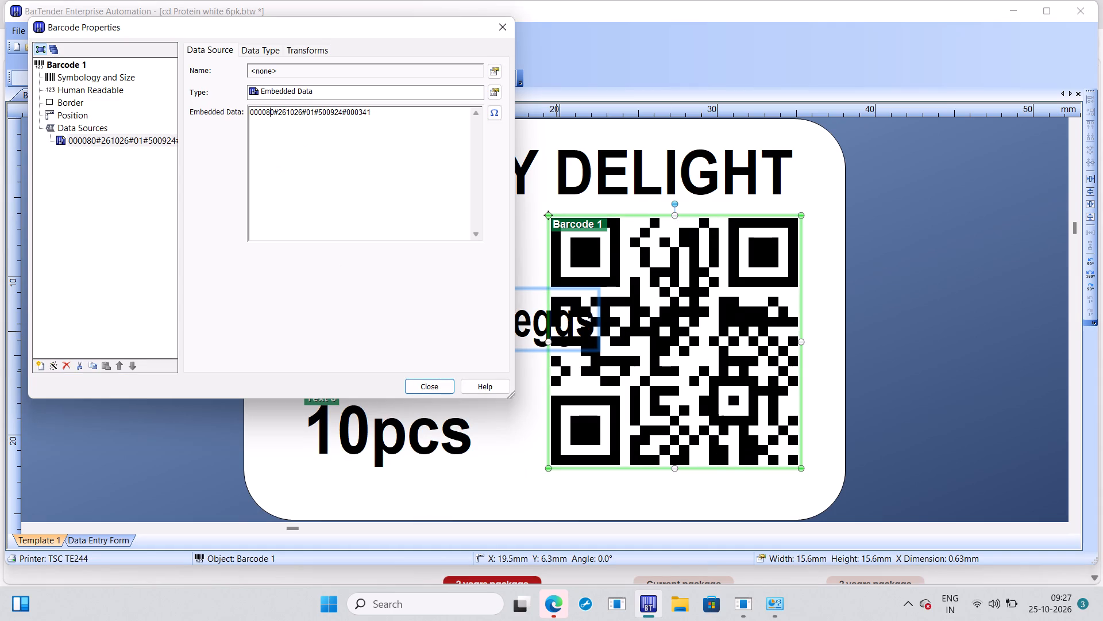
key(0)
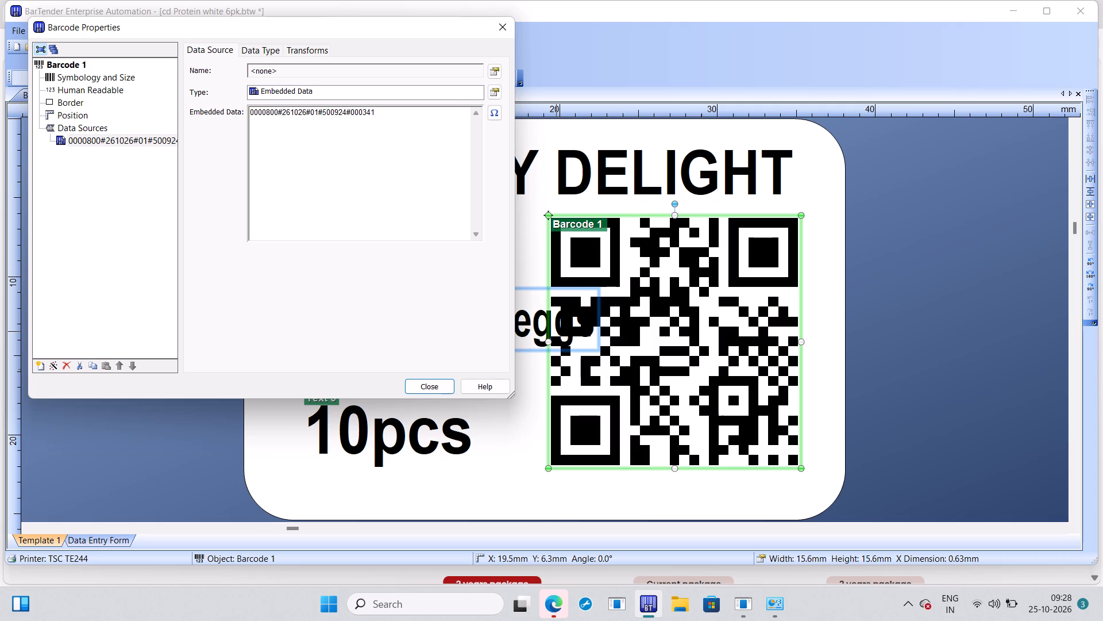
Reset the final serial number in the QR code's embedded data to 000001.
click(373, 132)
click(372, 130)
key(BackSpace)
key(BackSpace)
text(00)
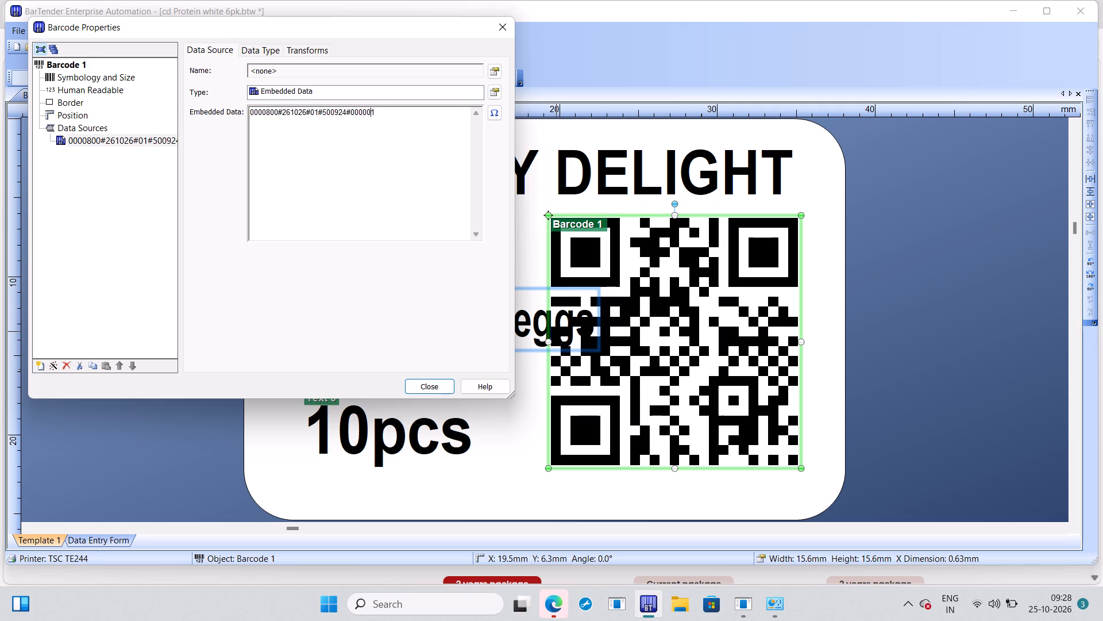
Set the fourth segment of the QR code's embedded data, before the serial number, to 500928 and close the barcode properties.
click(345, 128)
key(BackSpace)
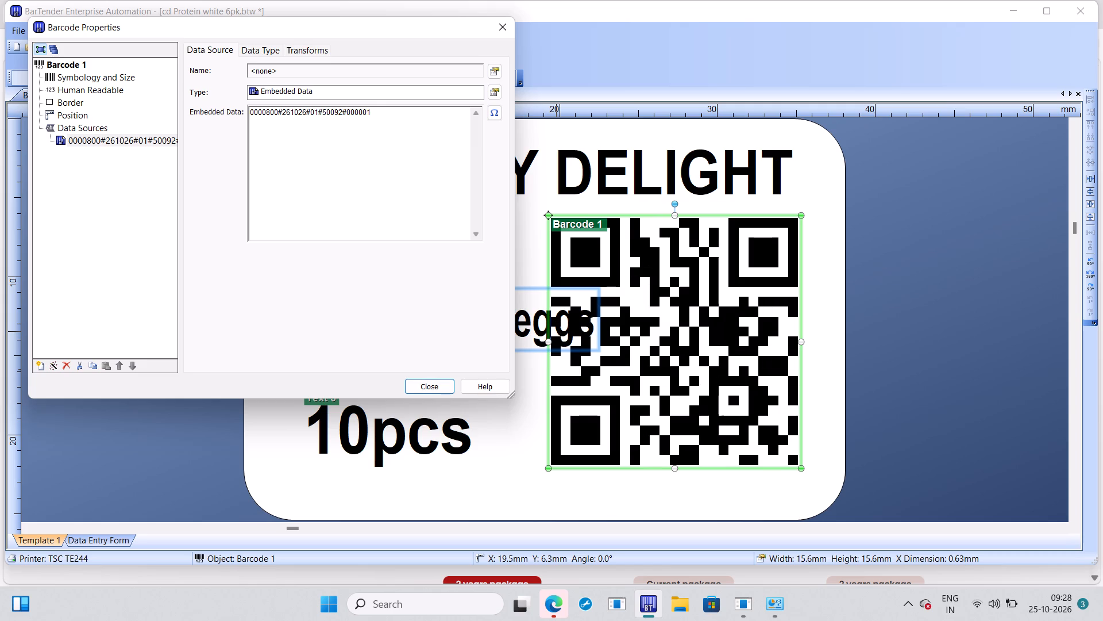
key(8)
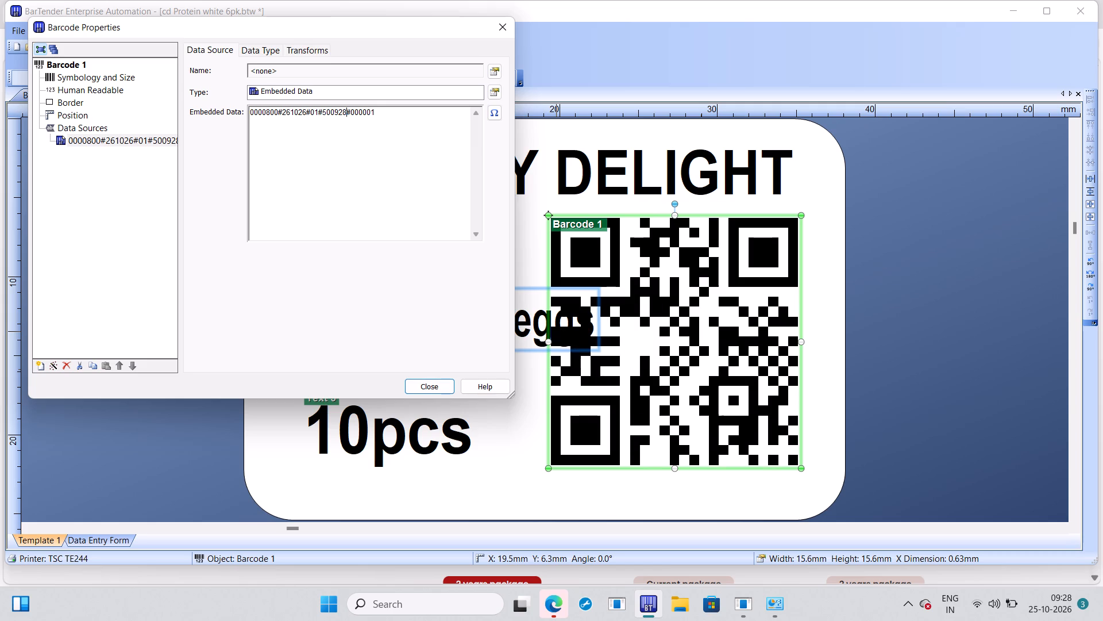
key(Return)
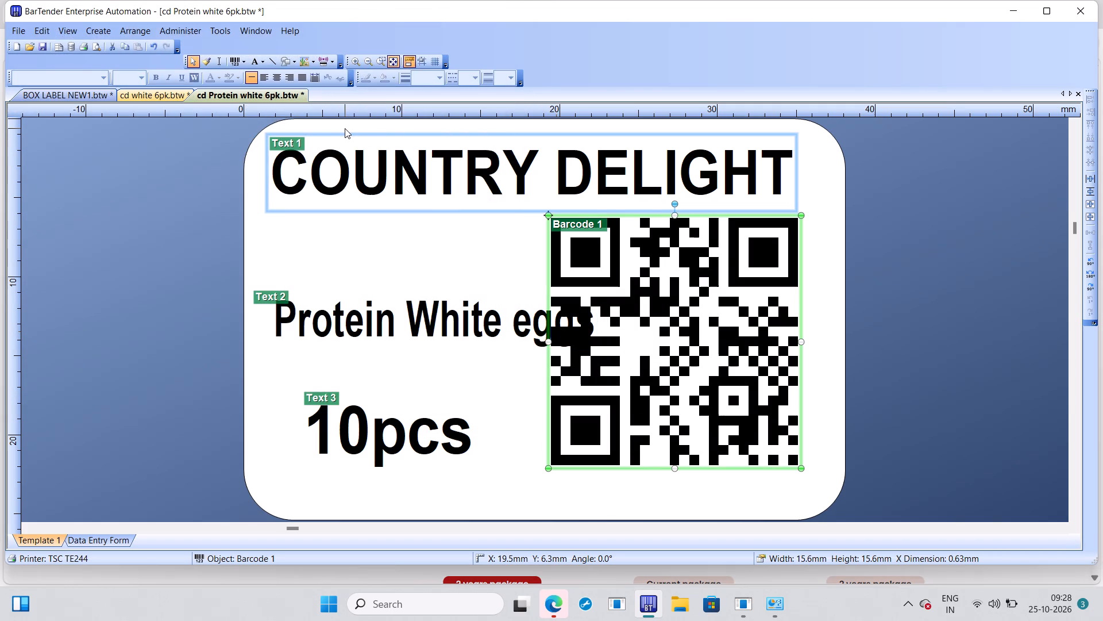
Print the 10pcs protein white label on the TSC TE244 with 679 serial numbers, one copy each, from starting position 1.
key(ctrl+p)
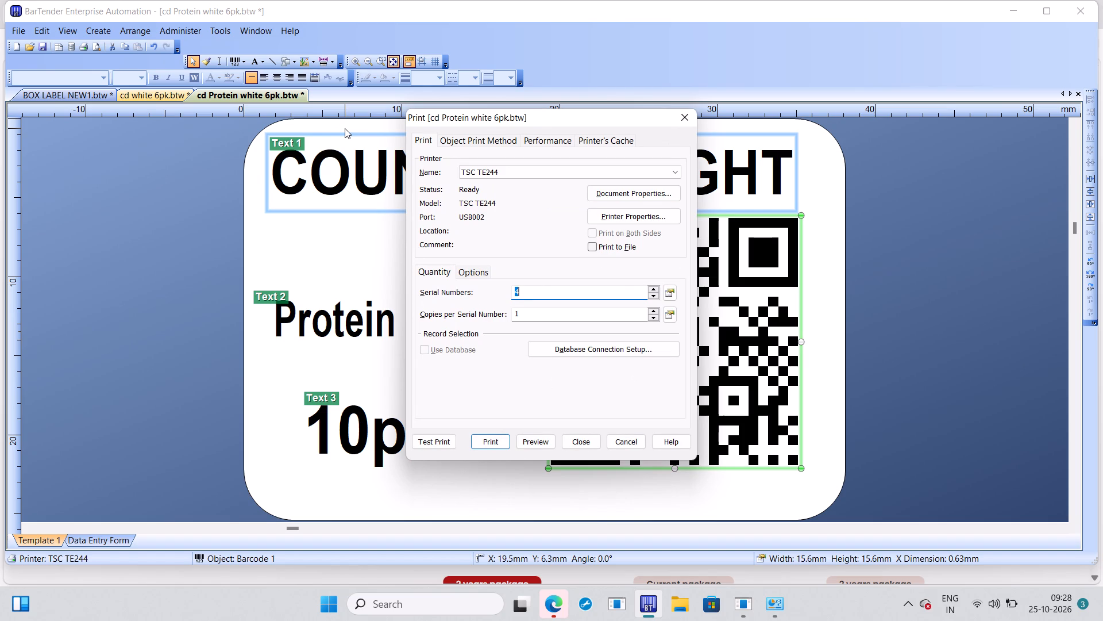
key(6)
key(7)
key(9)
key(Return)
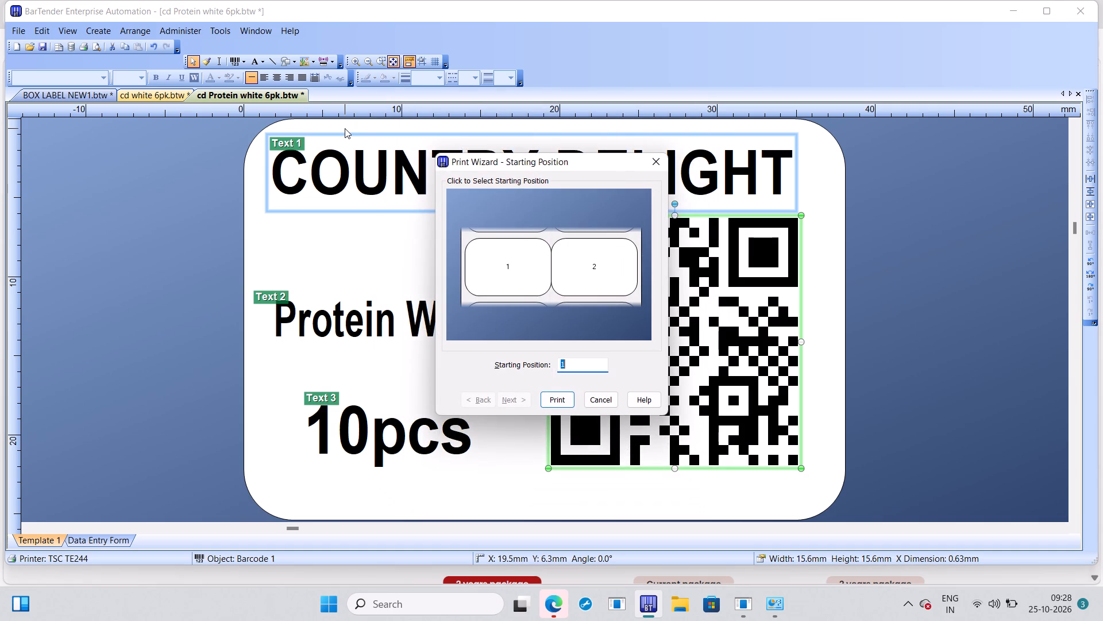
key(Return)
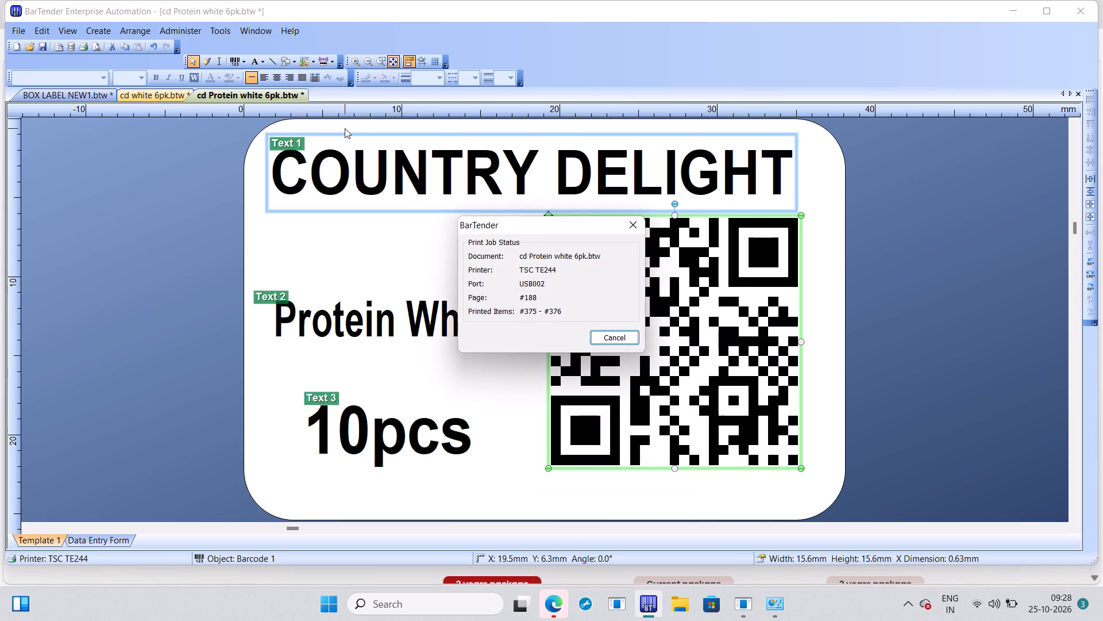
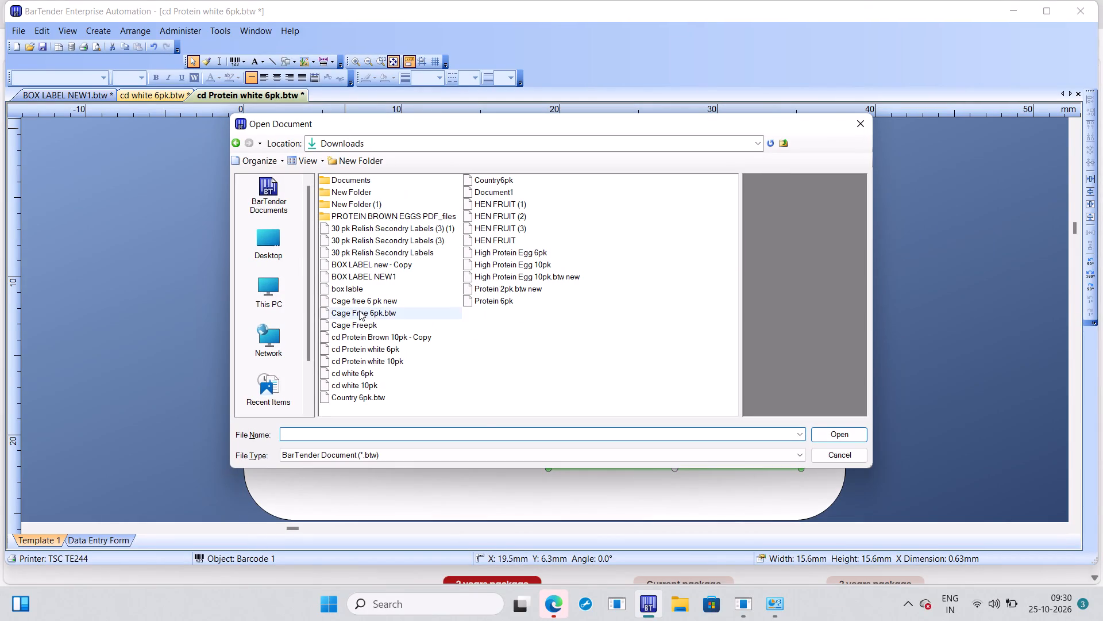
Open the cd white 10pk label document from the Downloads folder.
double_click(368, 384)
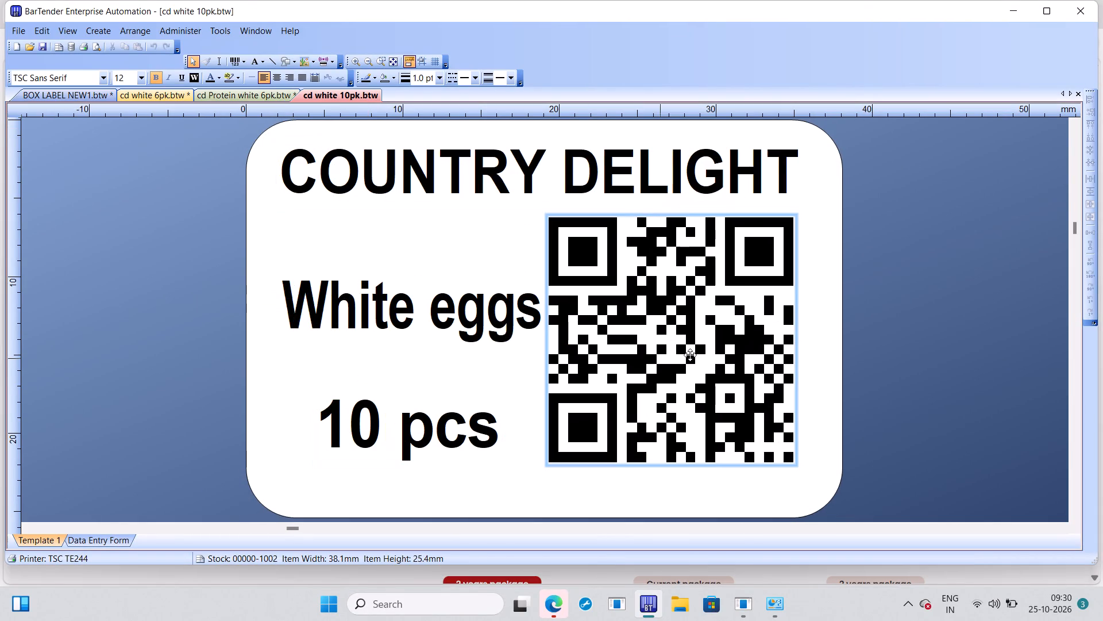
Open the QR code's barcode properties and reset the final serial number in its embedded data to 000001.
double_click(700, 354)
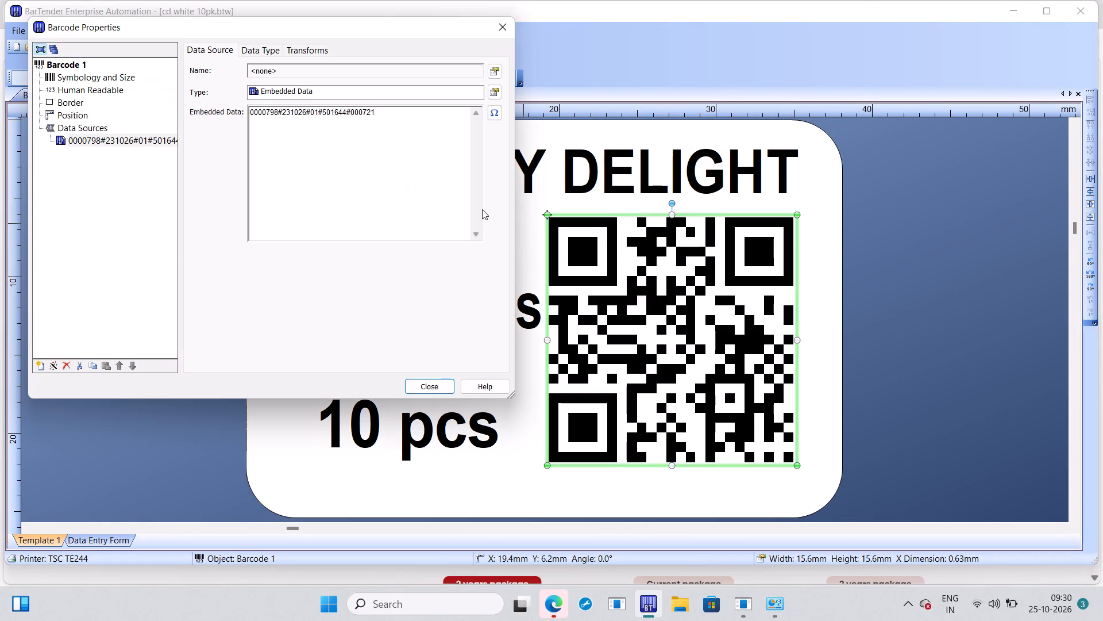
click(372, 123)
key(BackSpace)
key(BackSpace)
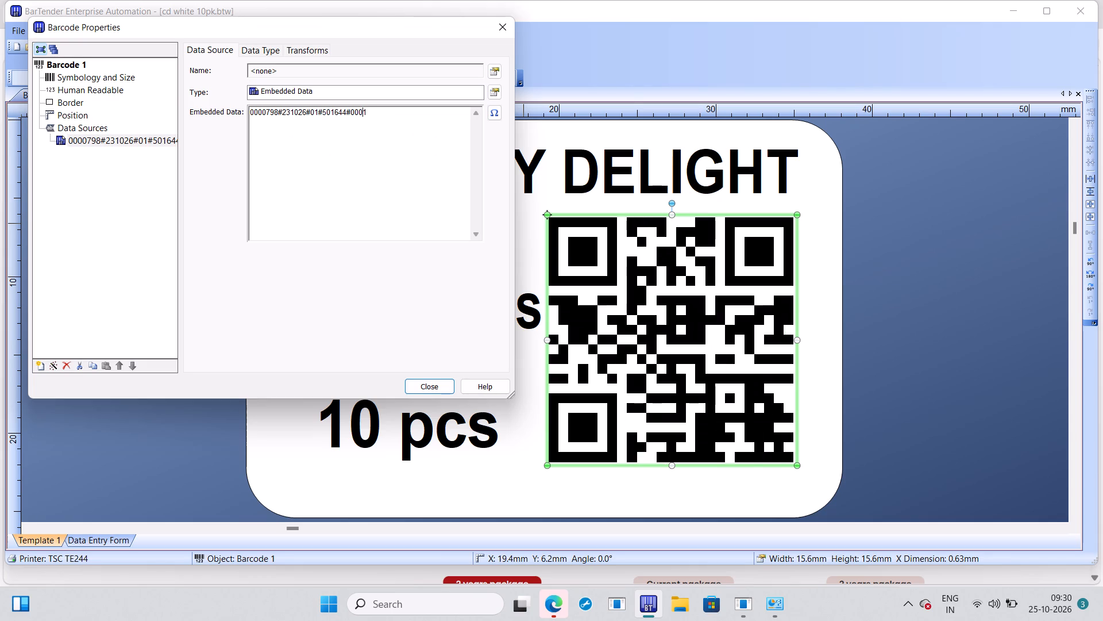
text(00)
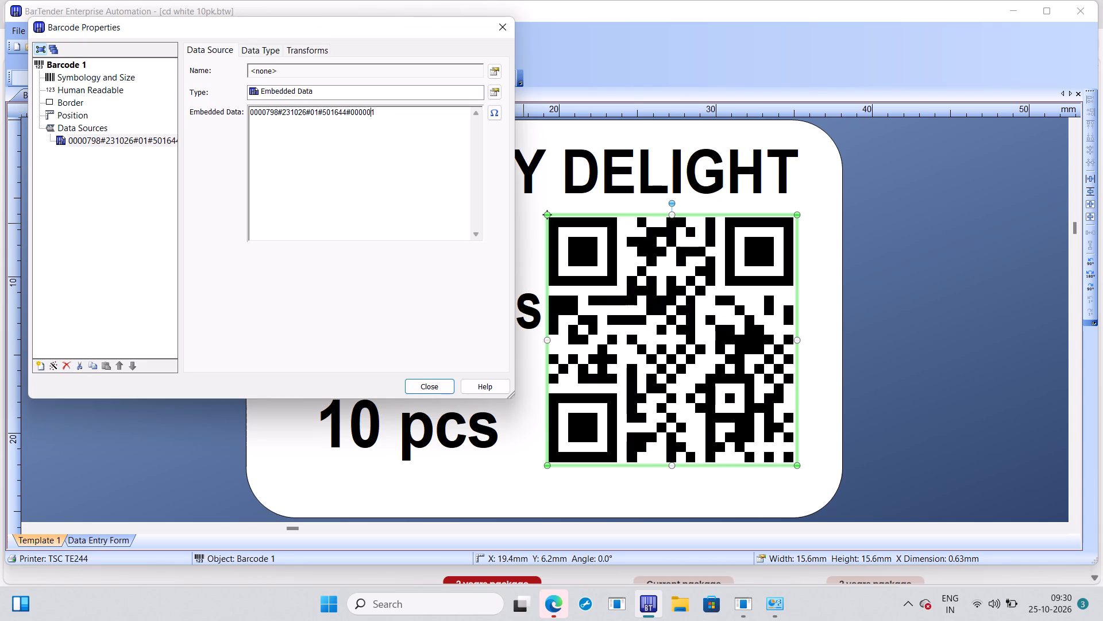
Set the date segment of the QR code's embedded data to 261026.
click(289, 126)
key(BackSpace)
key(6)
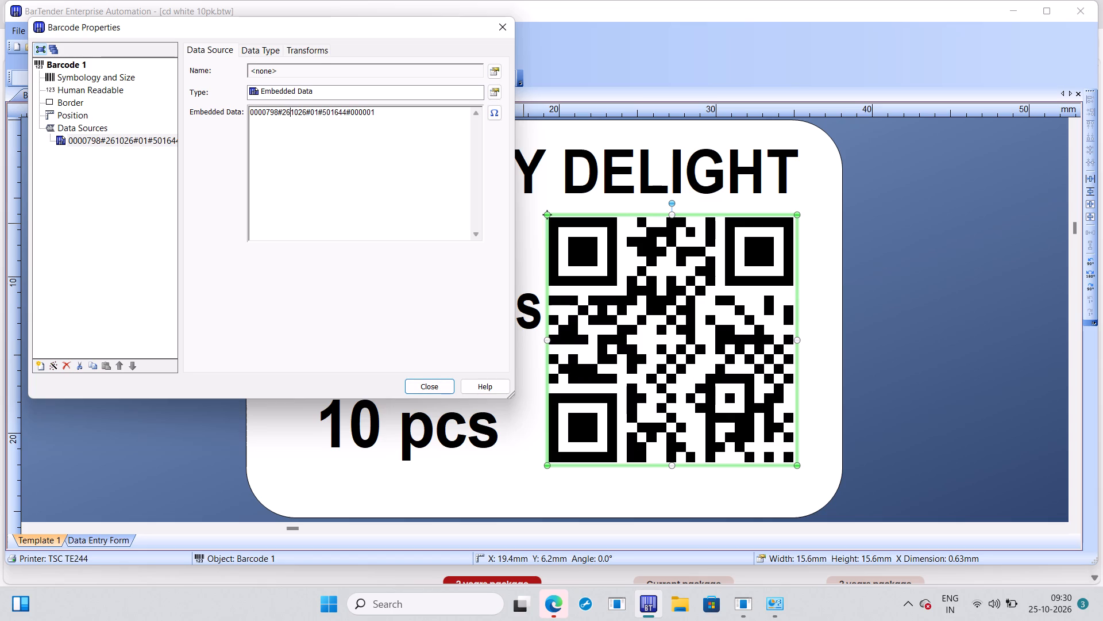
Set the fourth segment of the QR code's embedded data, before the serial number, to 500930 and close the barcode properties.
click(347, 124)
key(BackSpace)
key(BackSpace)
key(BackSpace)
key(BackSpace)
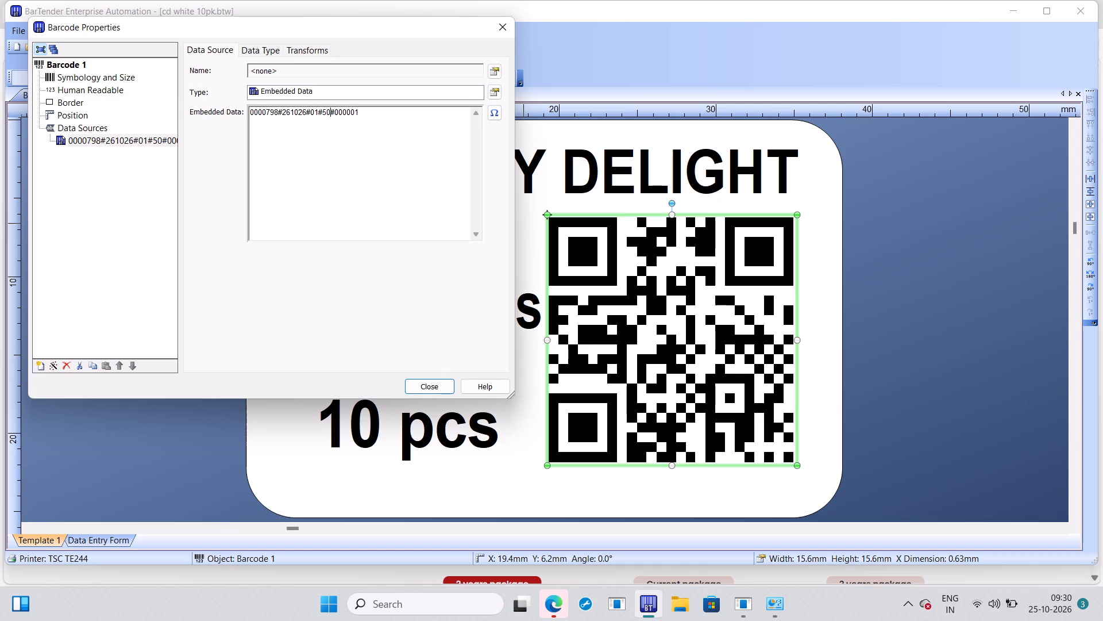
text(09)
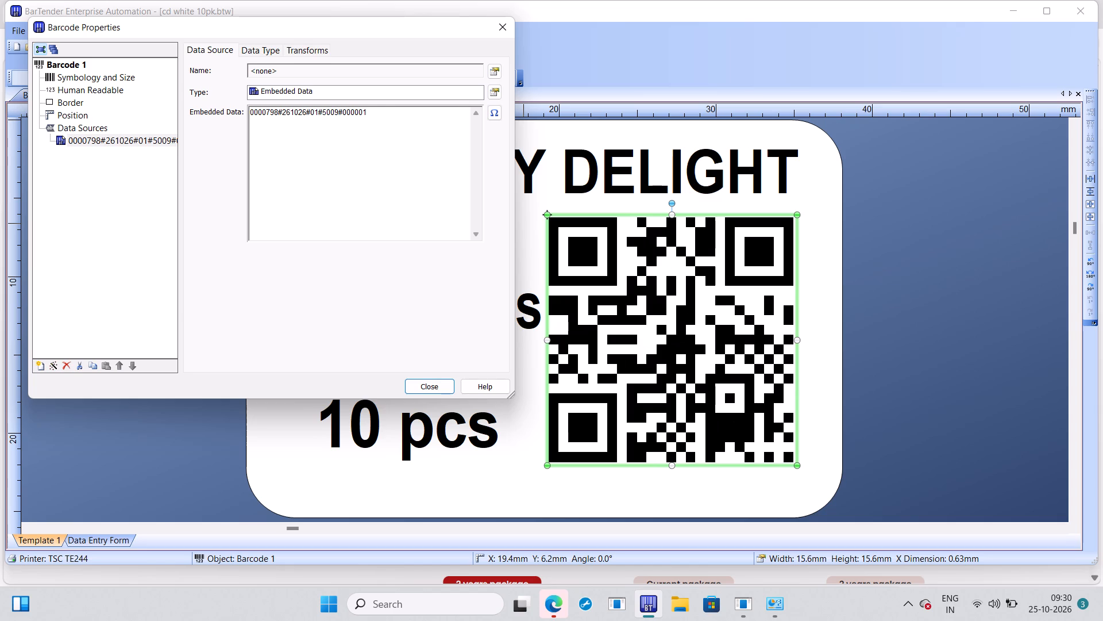
key(3)
key(0)
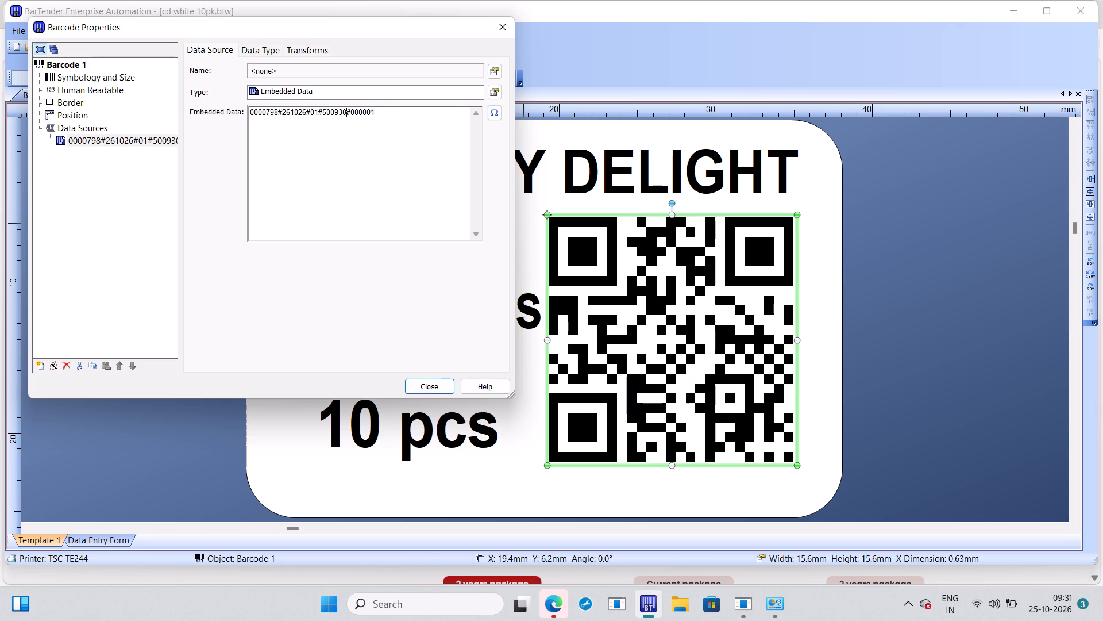
key(Return)
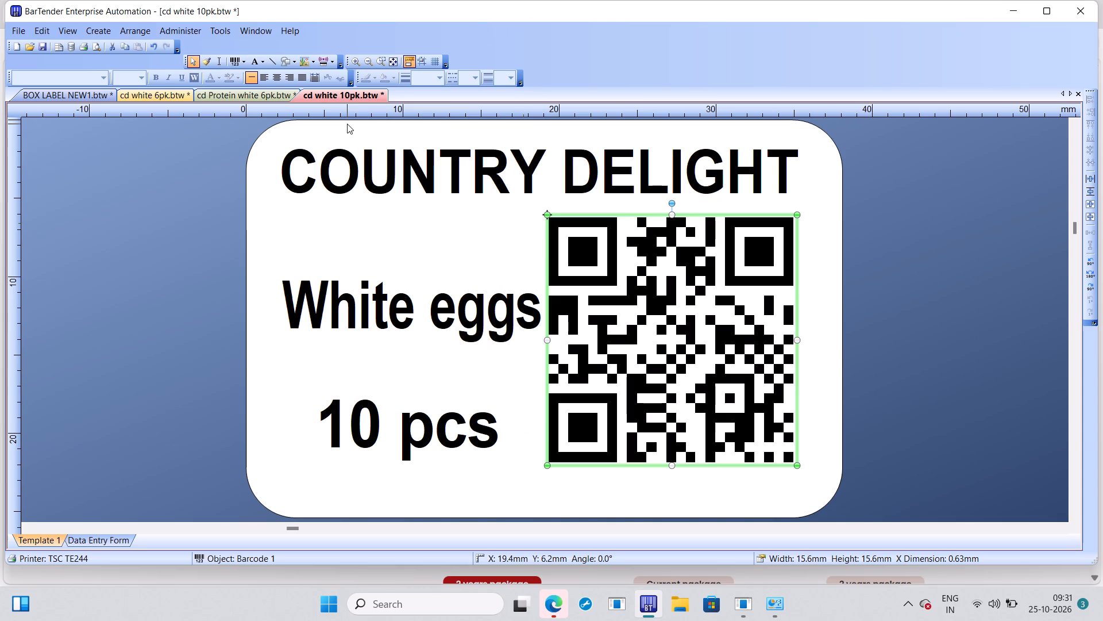
Print the 10 pcs white eggs label on the TSC TE244 with 940 serial numbers, one copy each.
key(ctrl+p)
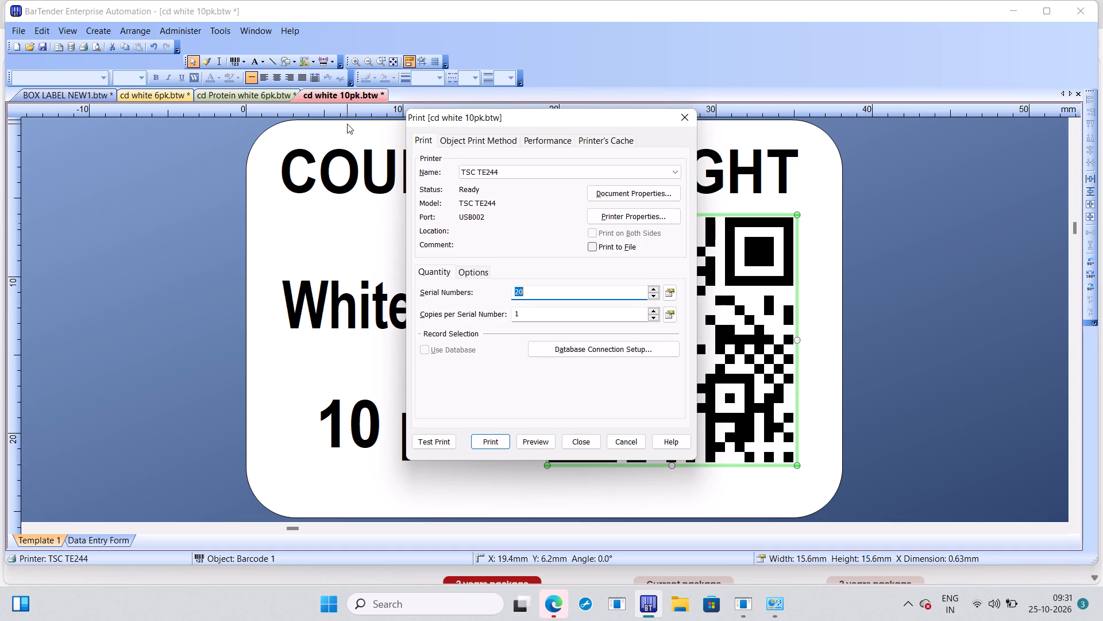
key(9)
key(4)
key(0)
key(Return)
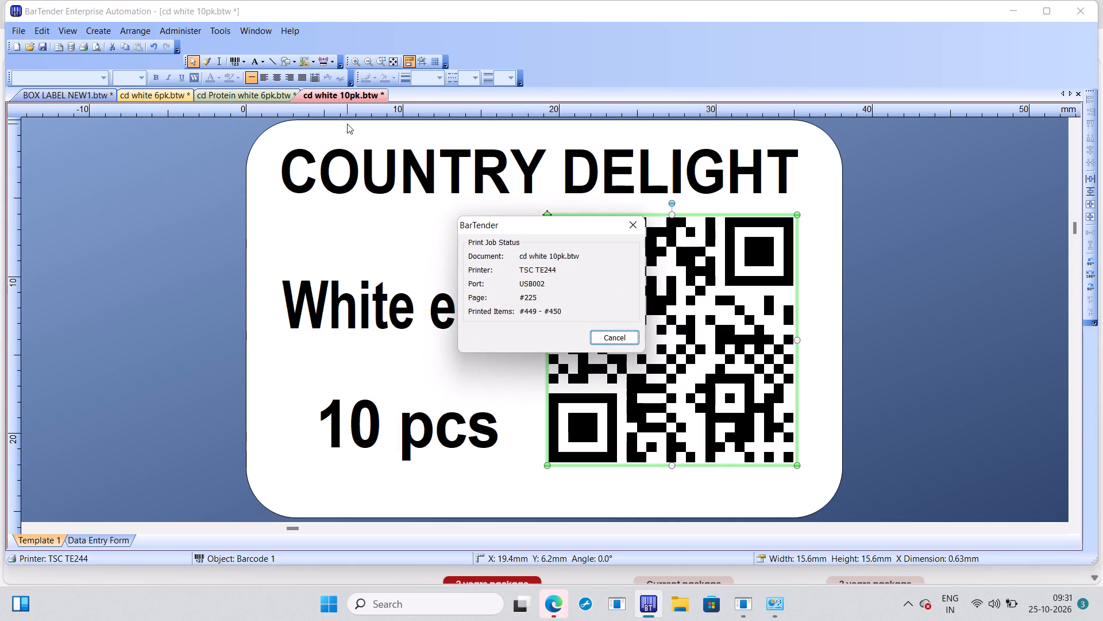
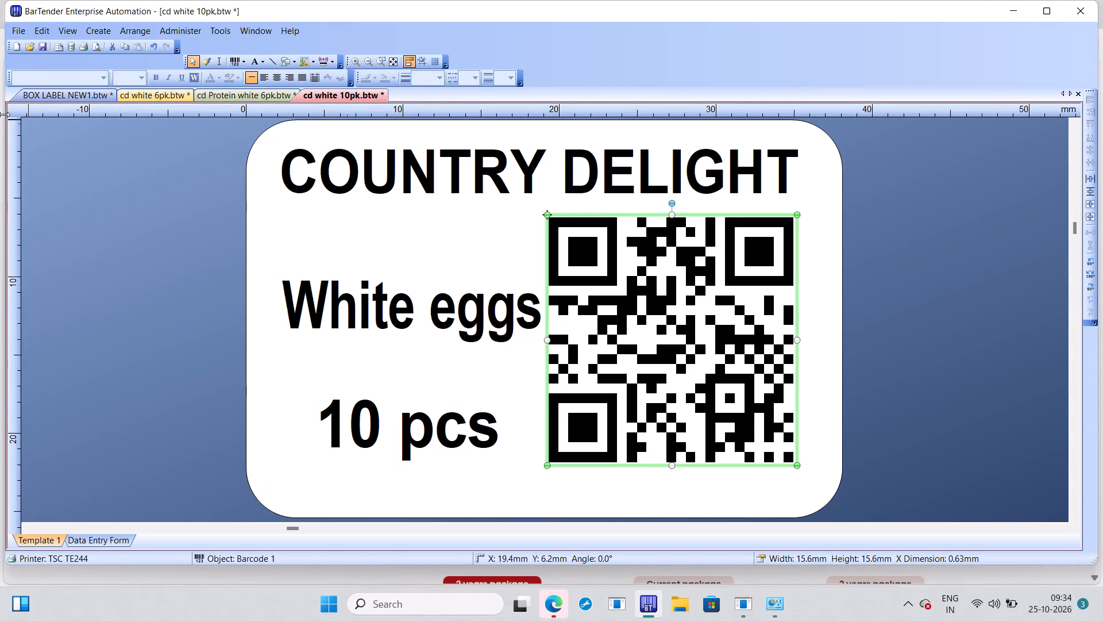
In the BOX LABEL NEW1 document, replace the middle product line FARM WHITE with PROTEIN MAX.
click(46, 93)
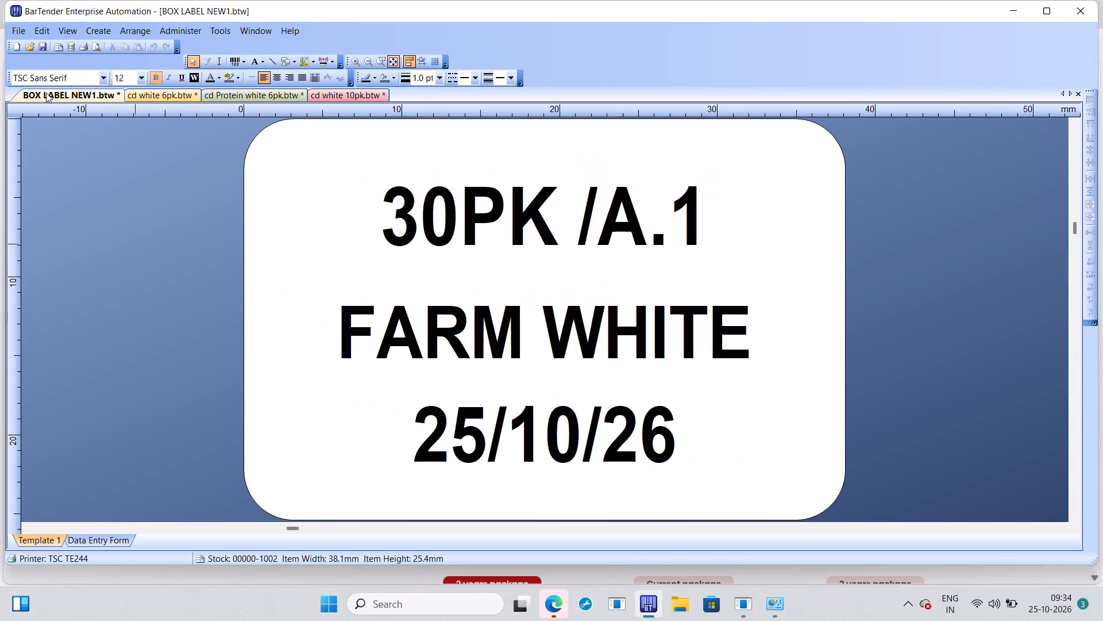
click(750, 339)
click(750, 339)
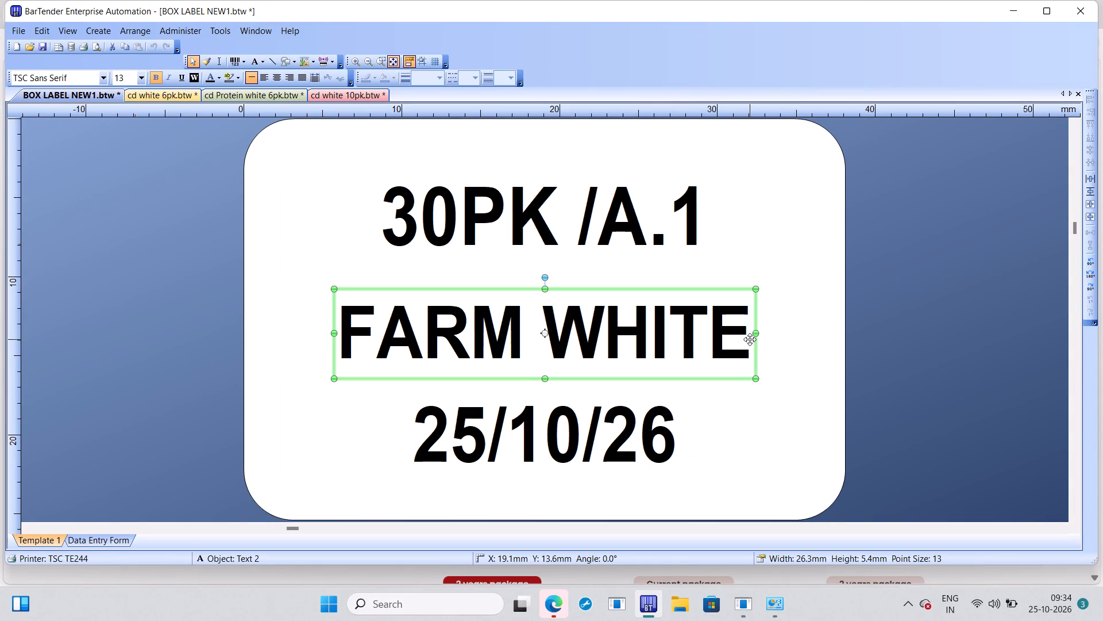
click(695, 339)
click(759, 343)
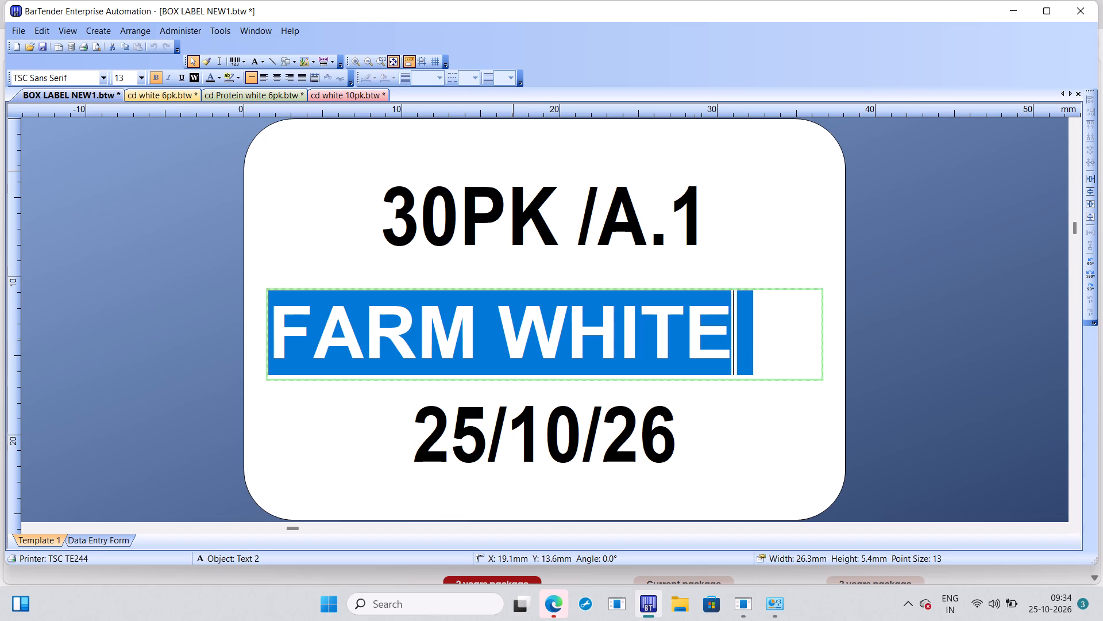
key(BackSpace)
key(BackSpace)
key(BackSpace)
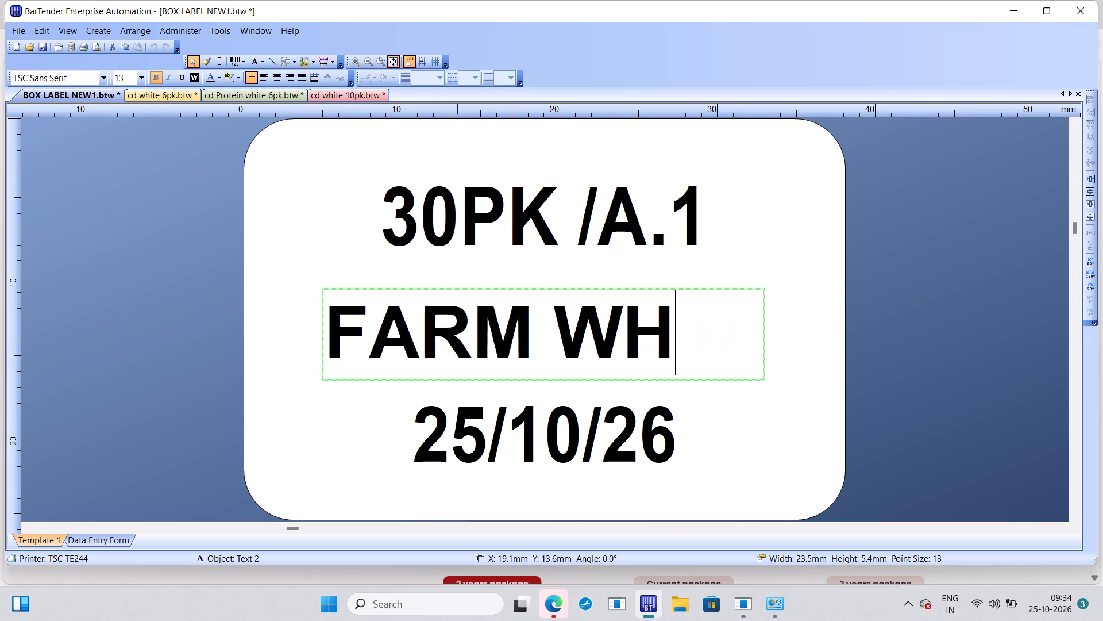
key(BackSpace)
key(BackSpace)
key(BackSpace)
key(BackSpace)
key(BackSpace)
key(BackSpace)
key(BackSpace)
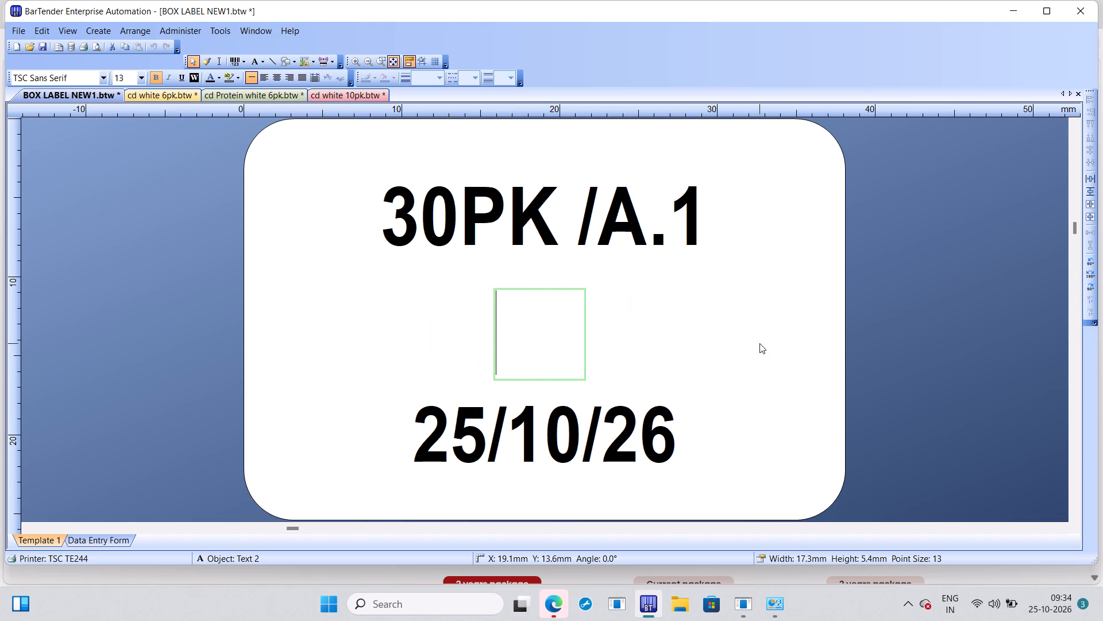
key(p)
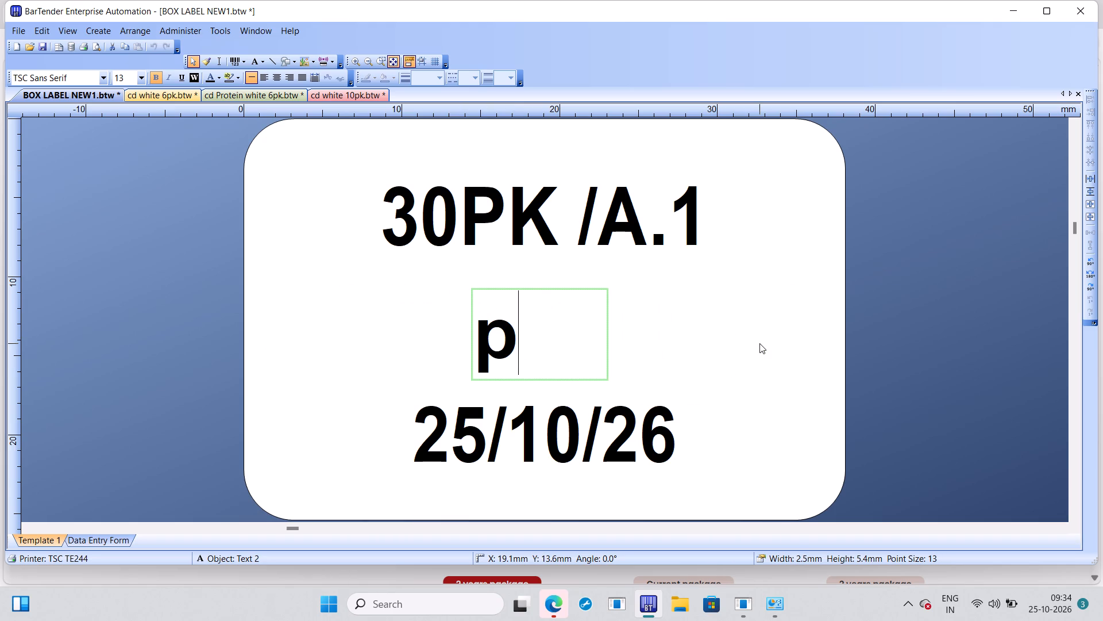
text(rp)
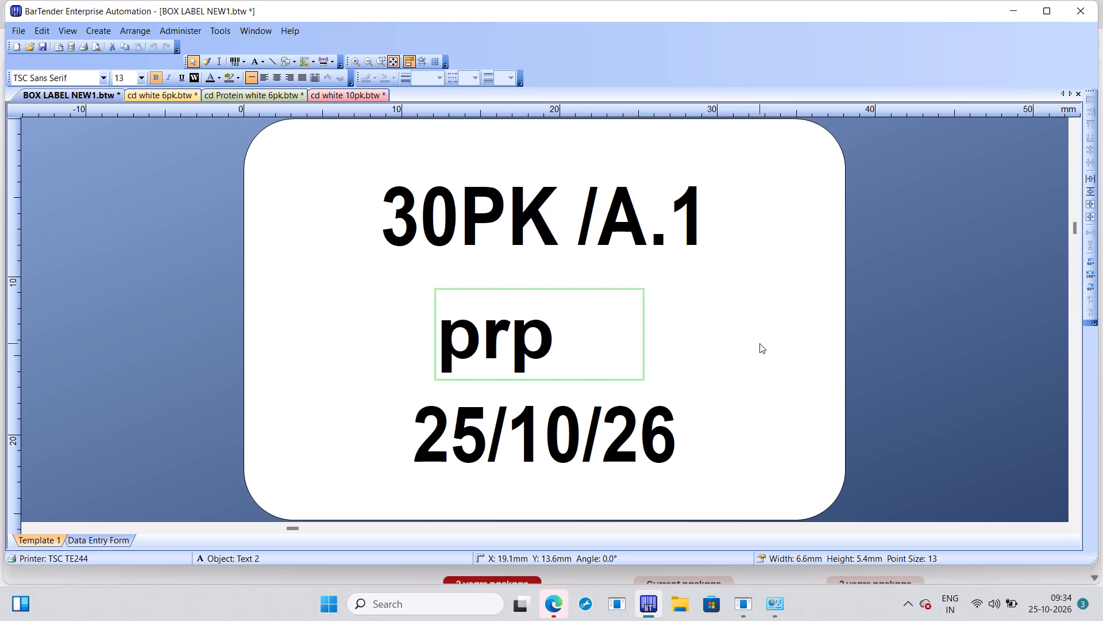
key(BackSpace)
key(BackSpace)
key(BackSpace)
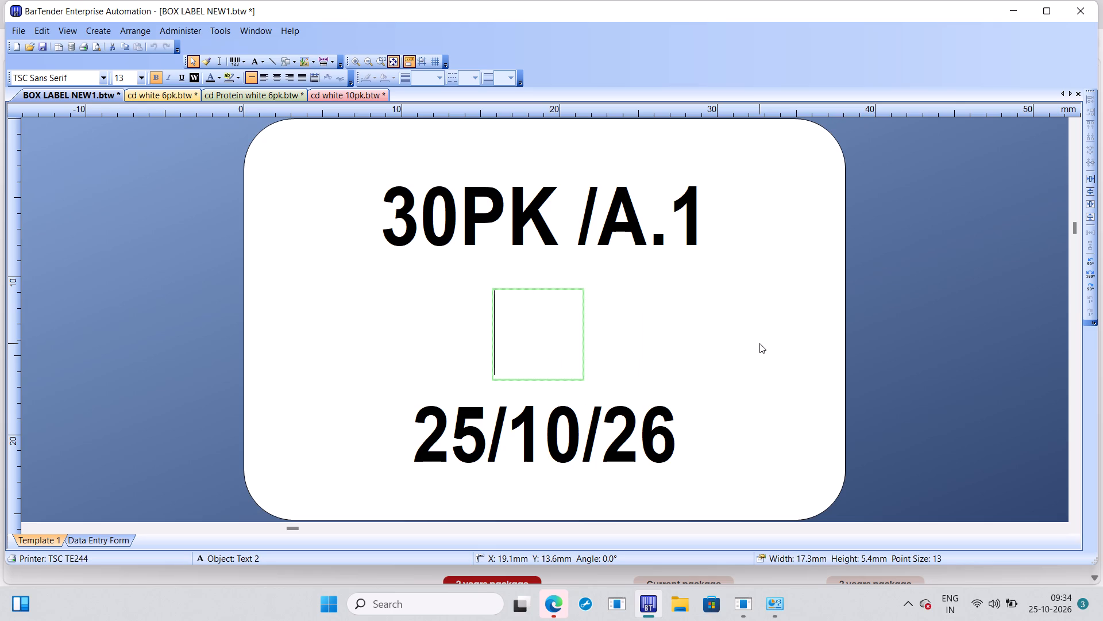
key(p)
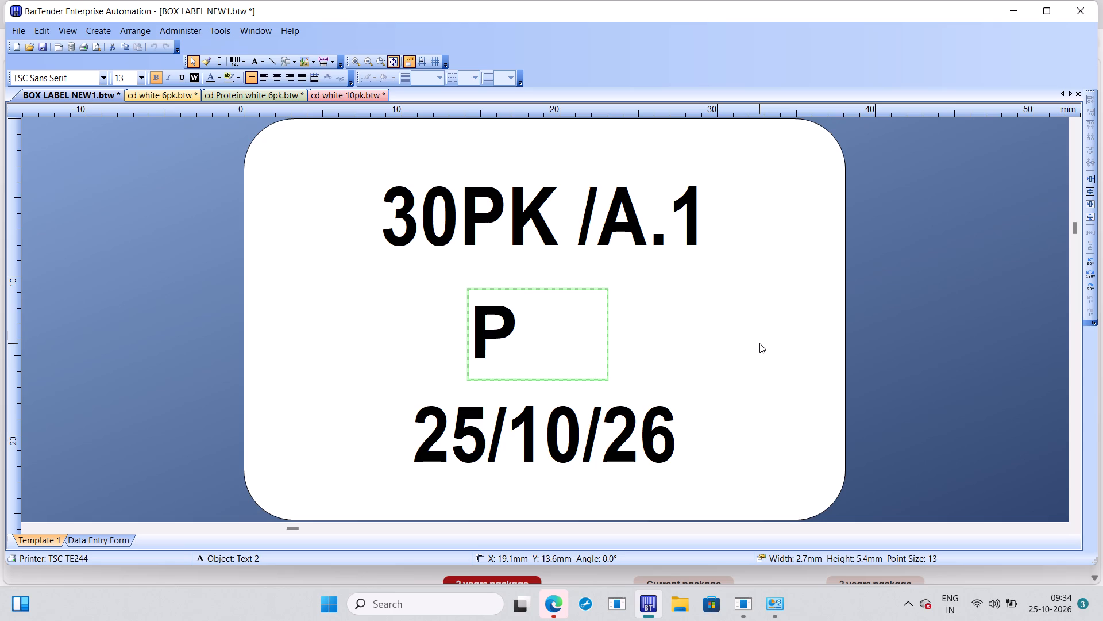
text(RO)
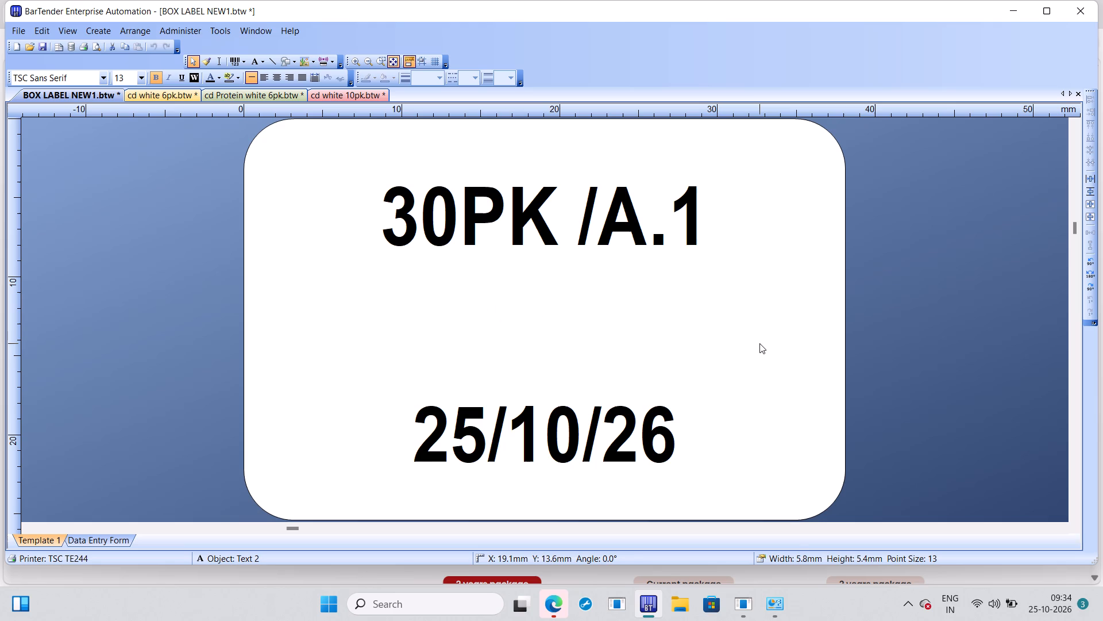
key(t)
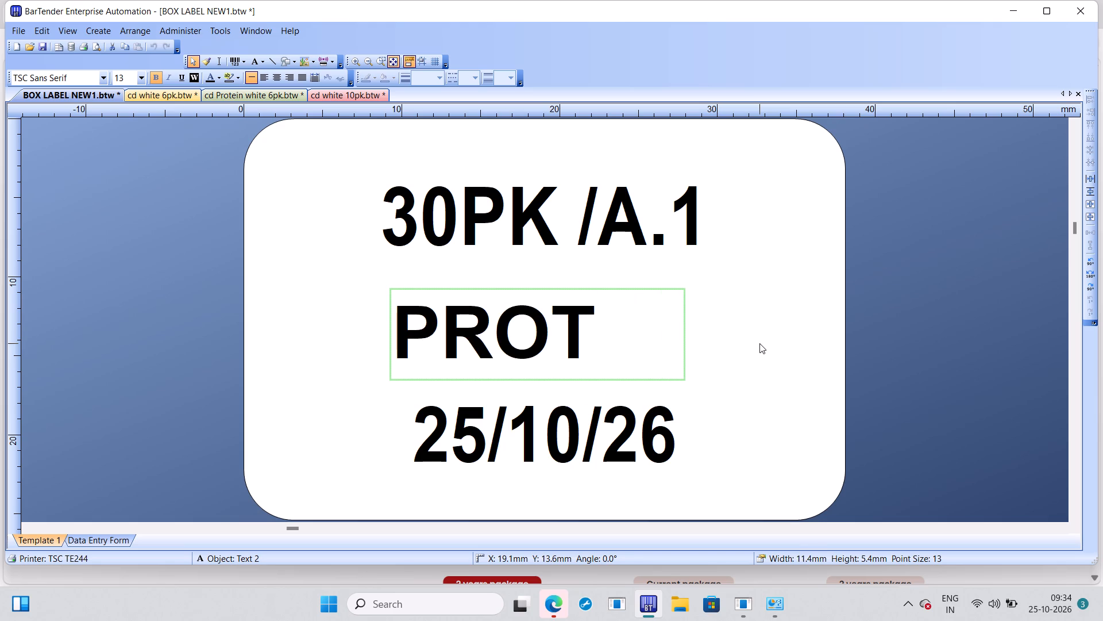
key(e)
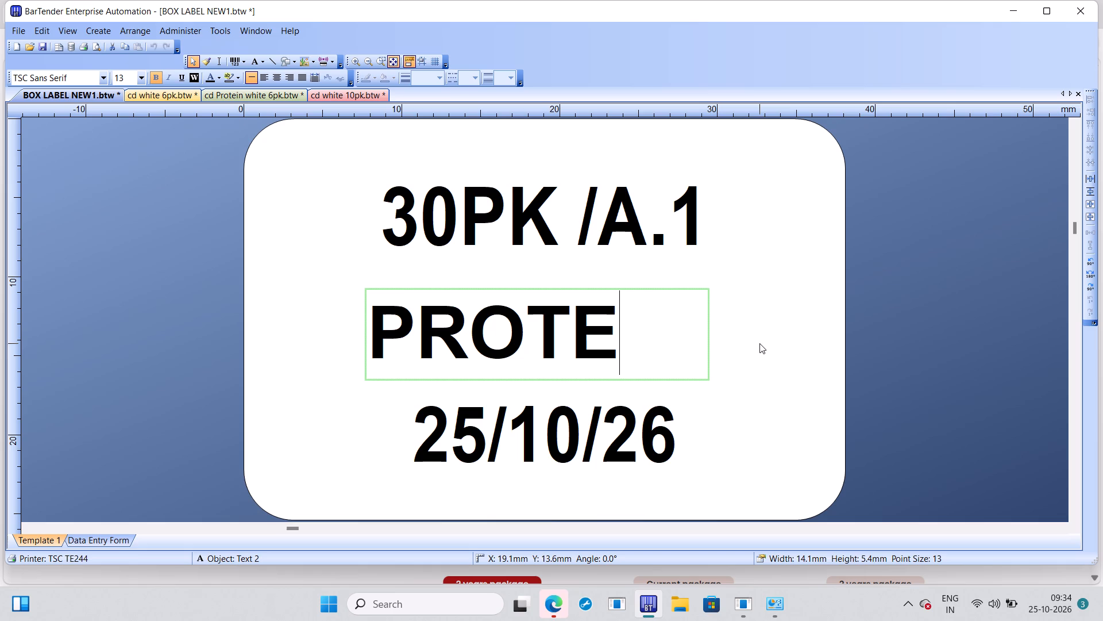
key(i)
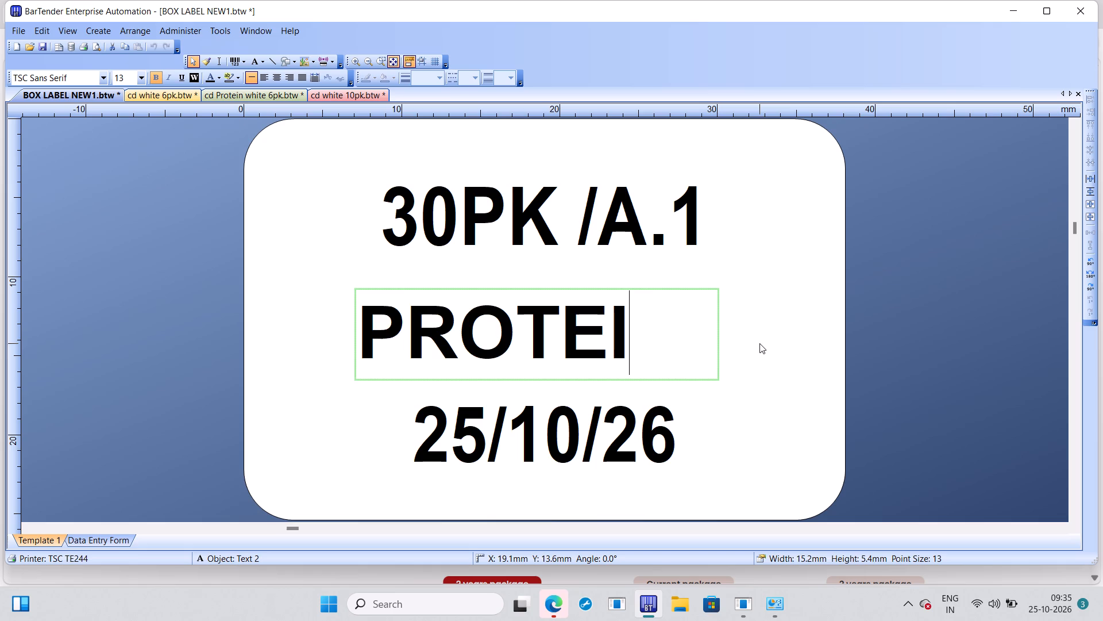
key(n)
key(space)
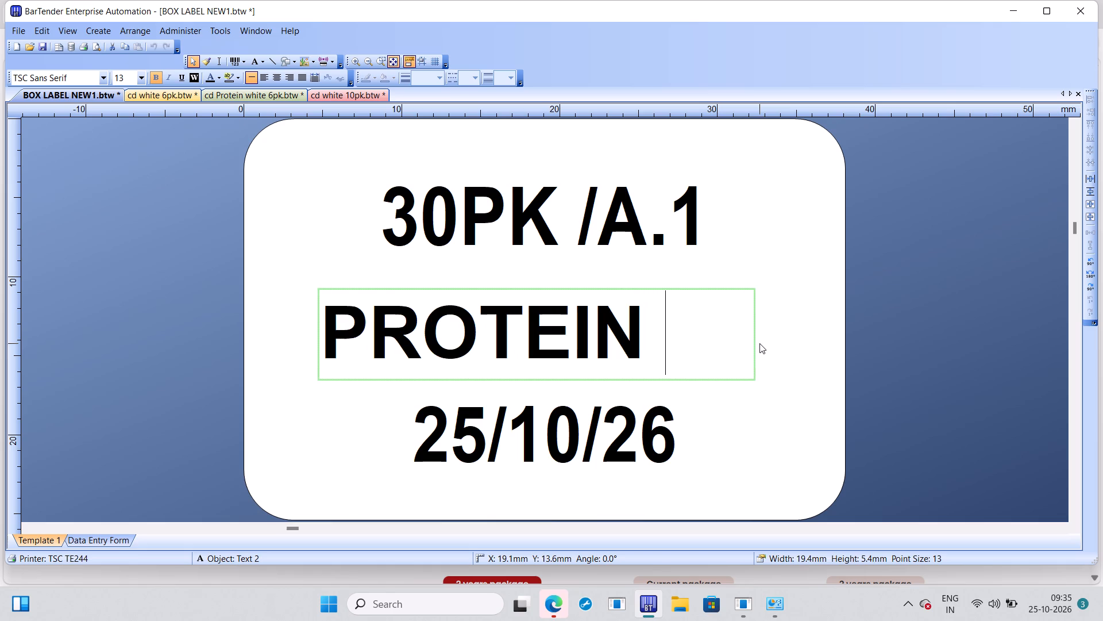
key(m)
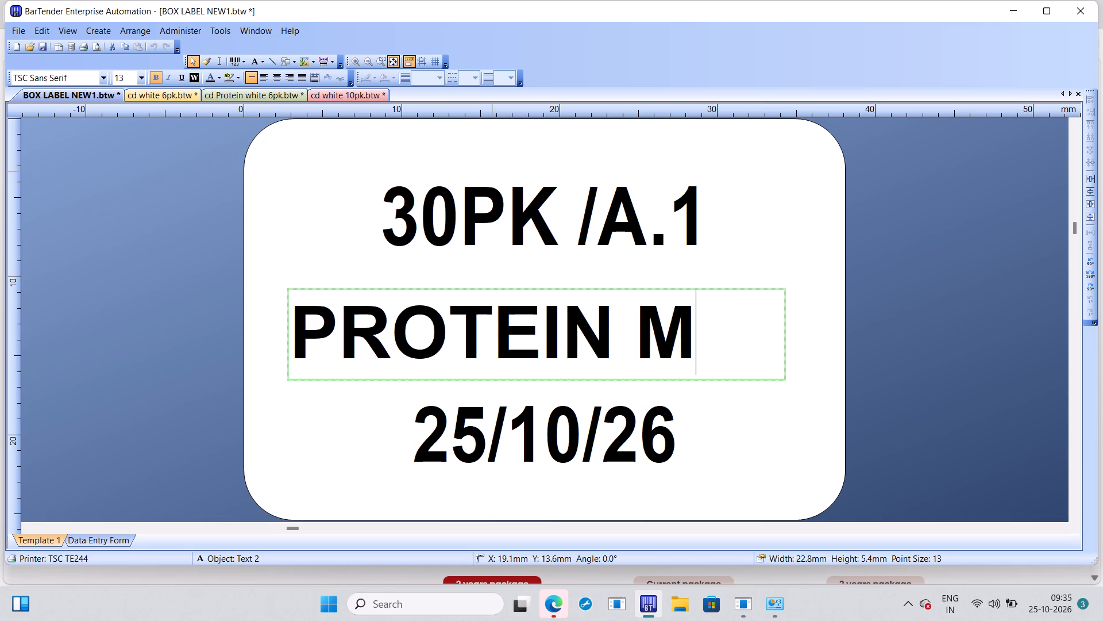
key(a)
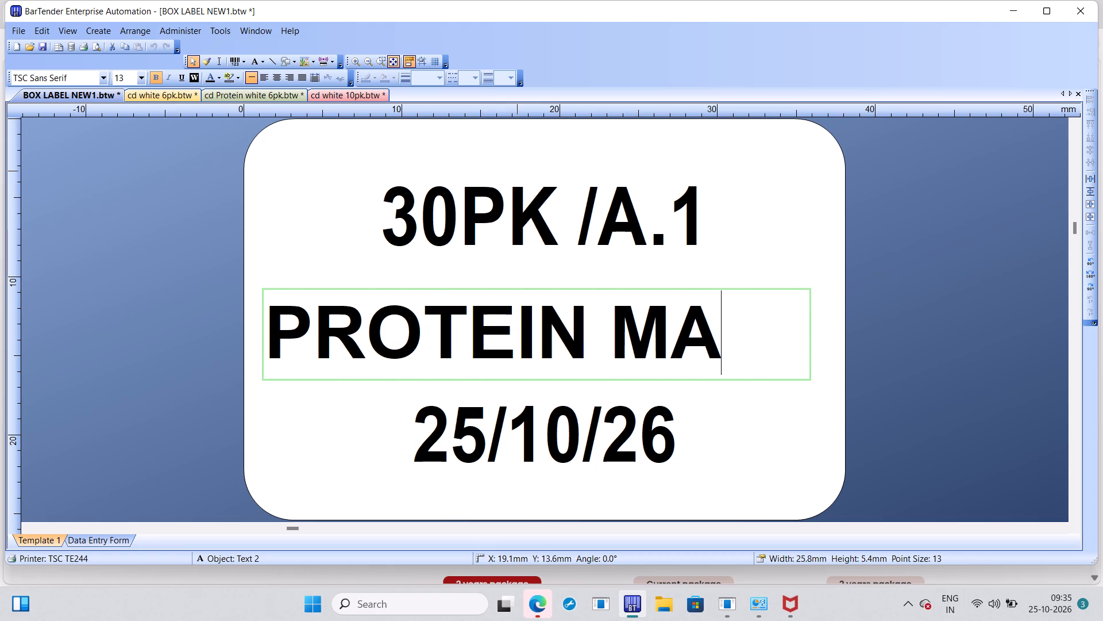
key(x)
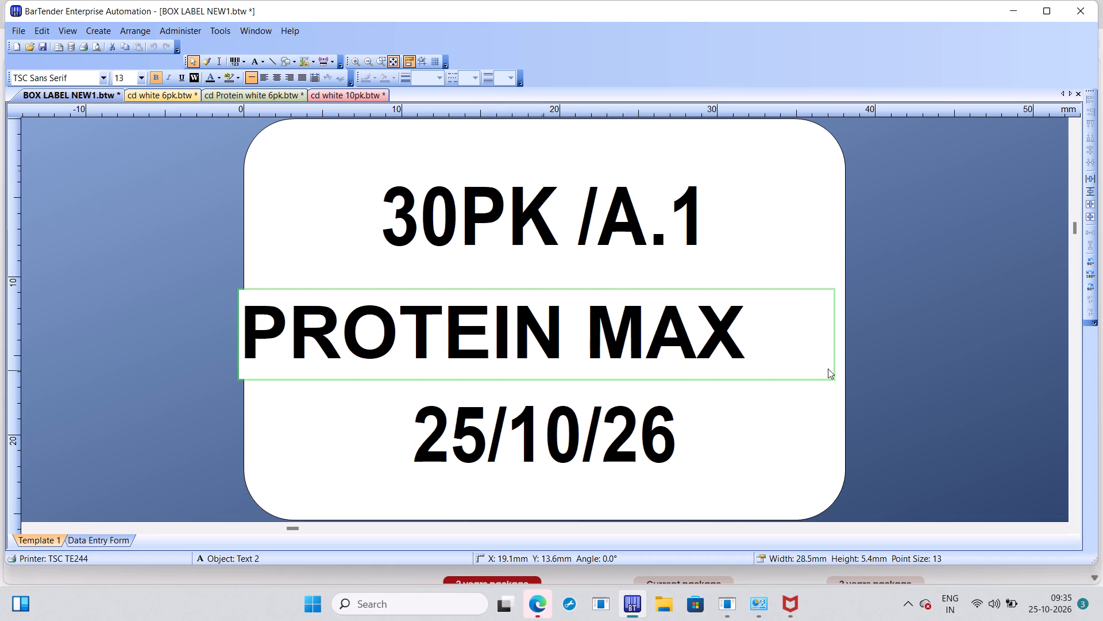
click(778, 419)
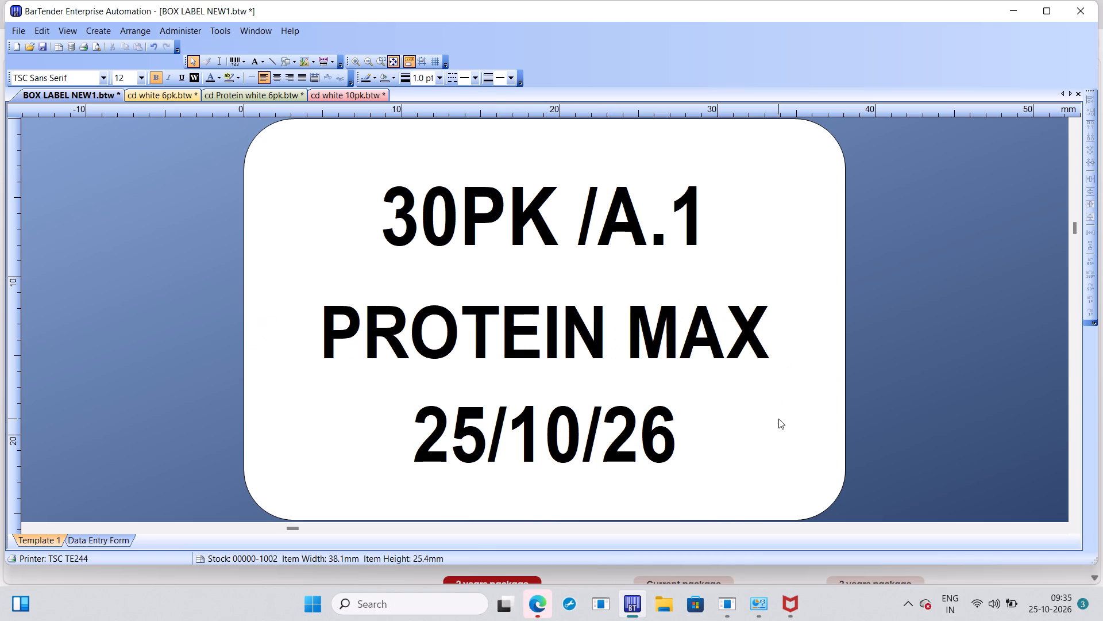
Change the date line at the bottom of the box label to 26/10/2026.
click(487, 466)
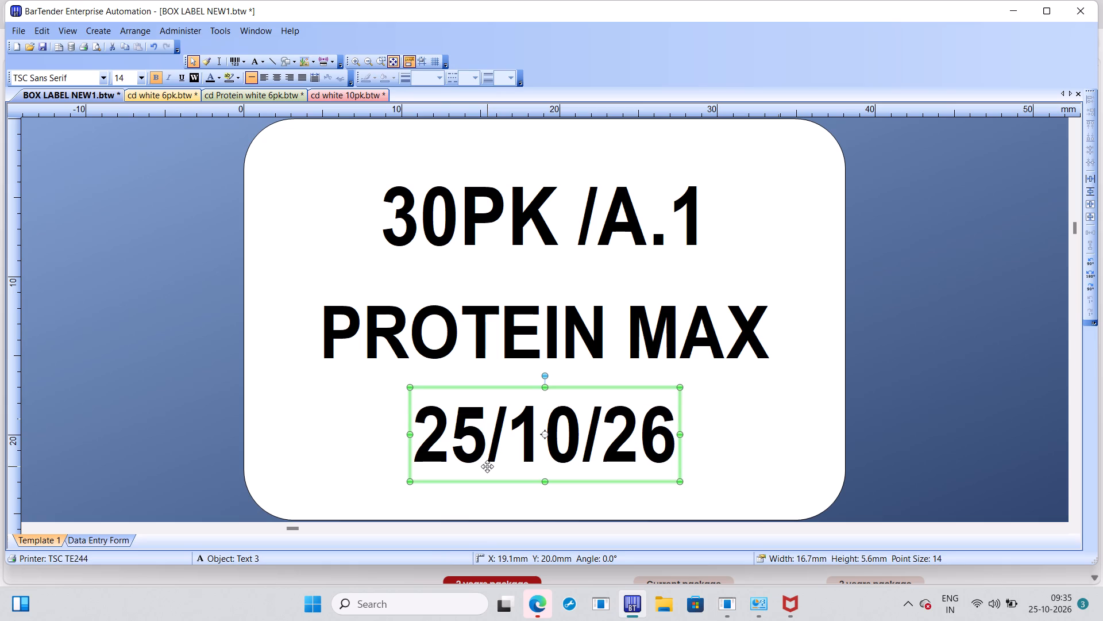
double_click(485, 431)
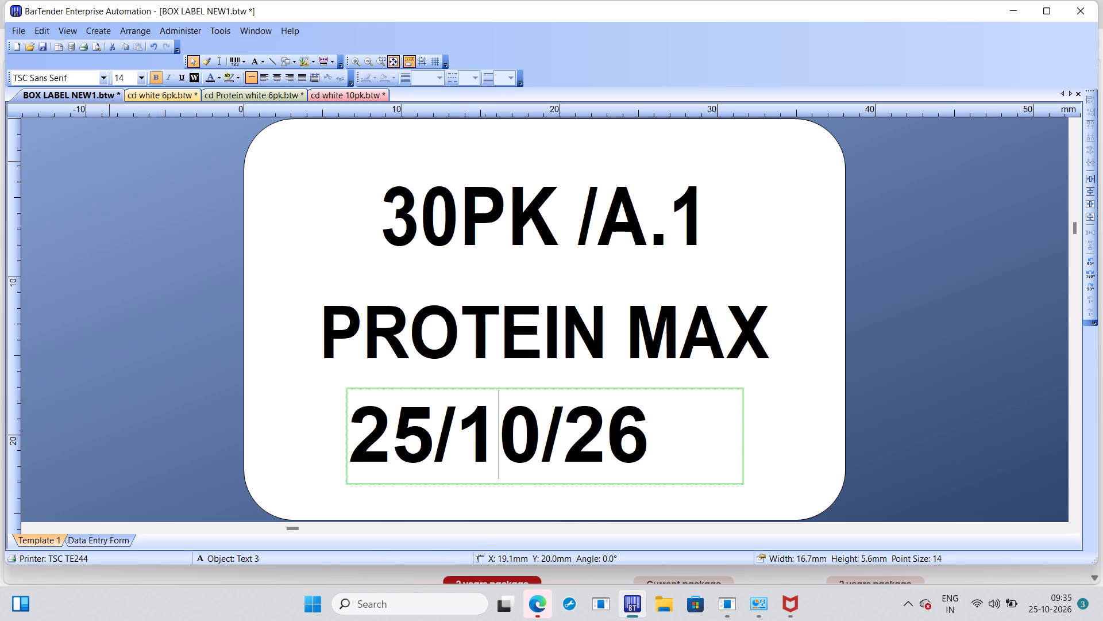
click(435, 433)
key(BackSpace)
key(6)
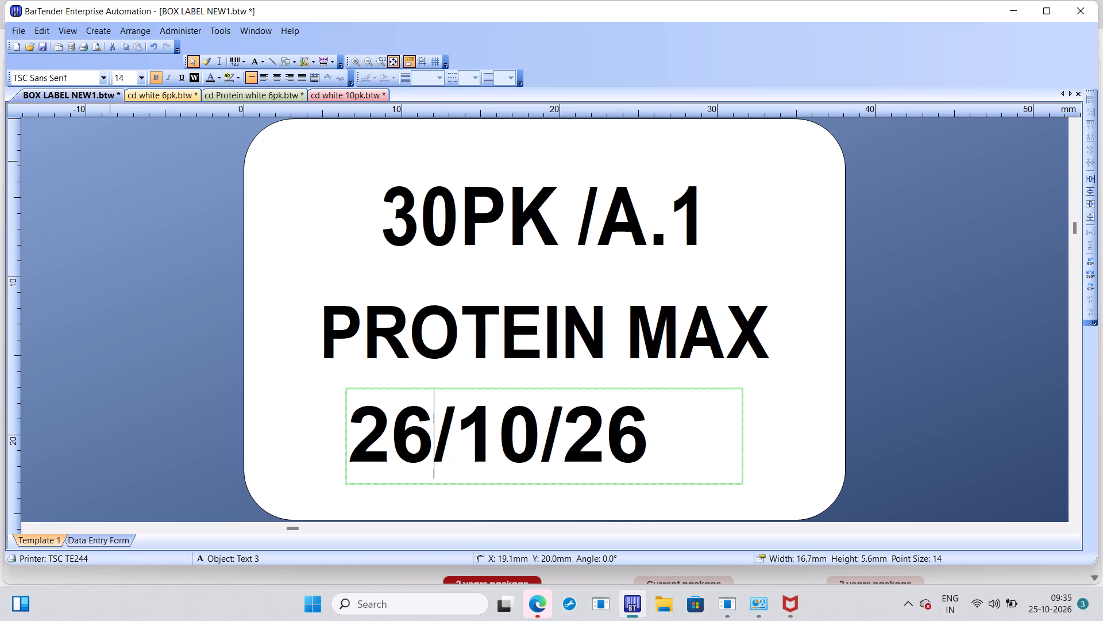
click(566, 463)
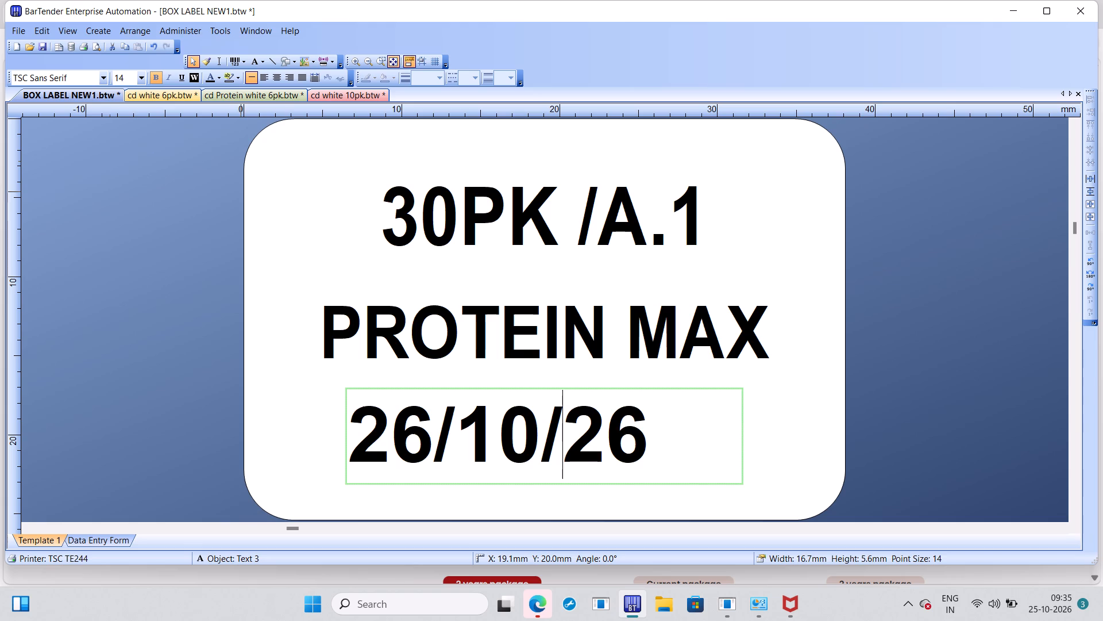
text(20)
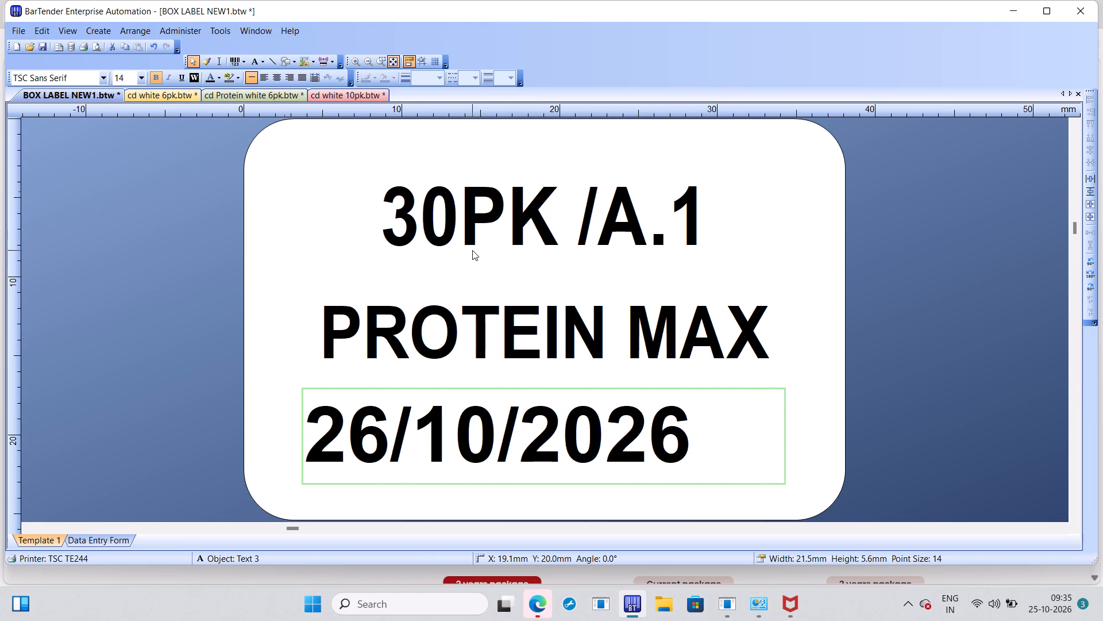
Change the pack size in the box label's top line so it reads 10PK /A.1.
click(422, 218)
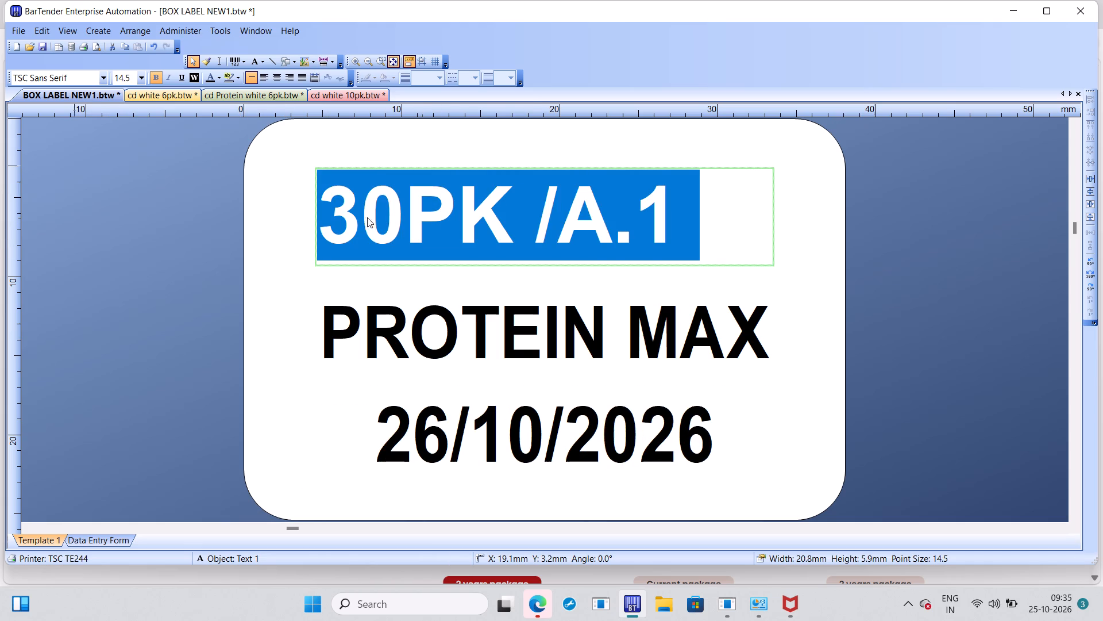
click(358, 217)
key(BackSpace)
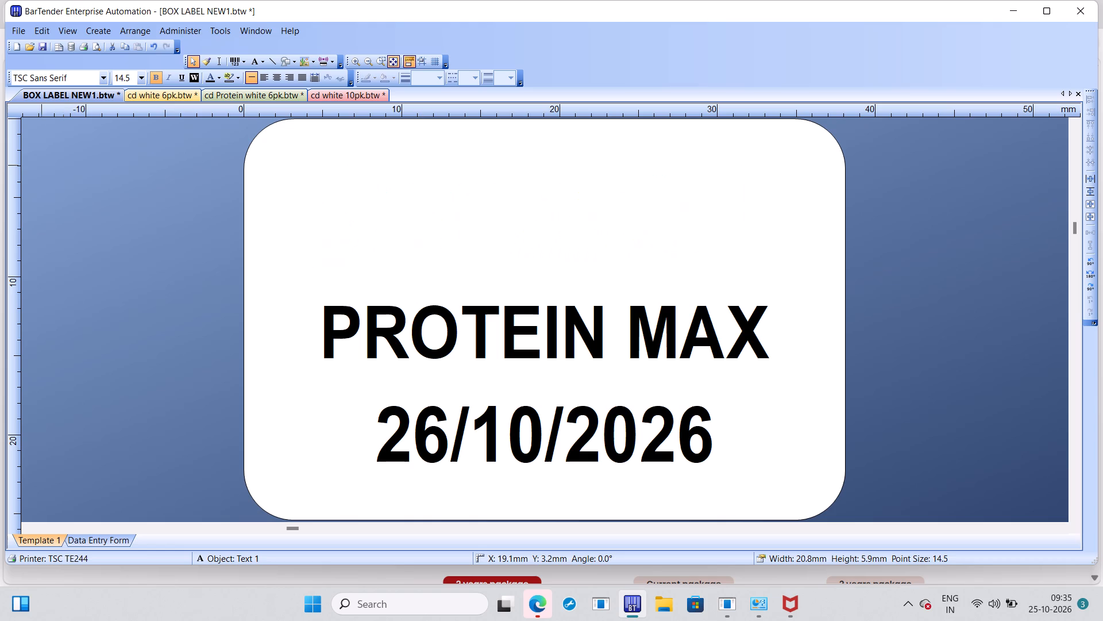
key(1)
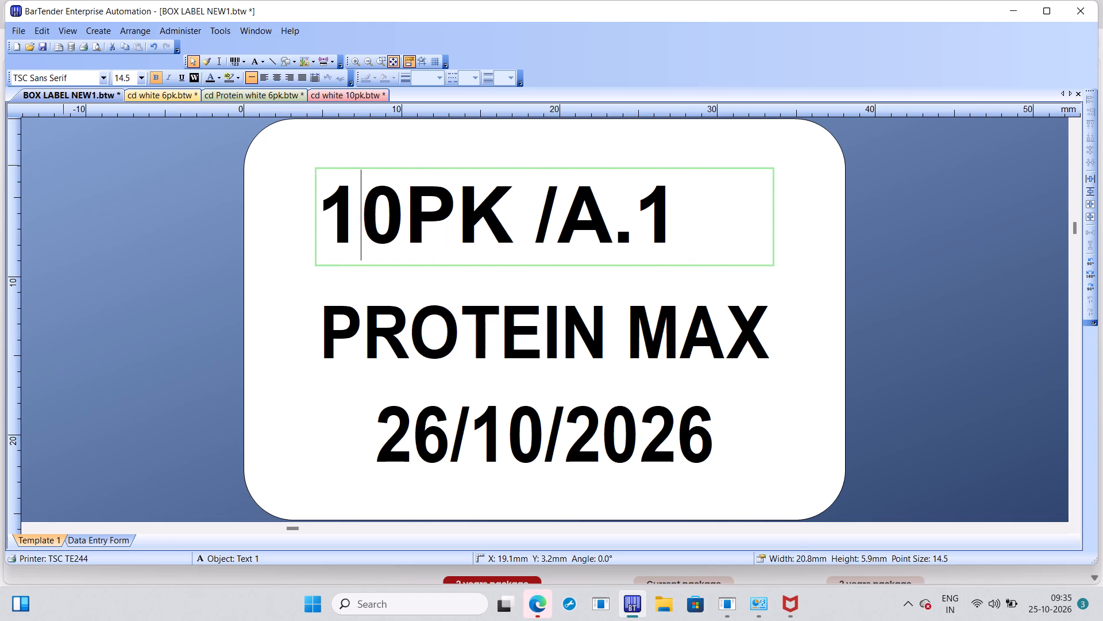
Print 100 copies of the PROTEIN MAX box label on the TSC TE244.
key(ctrl+p)
text(100)
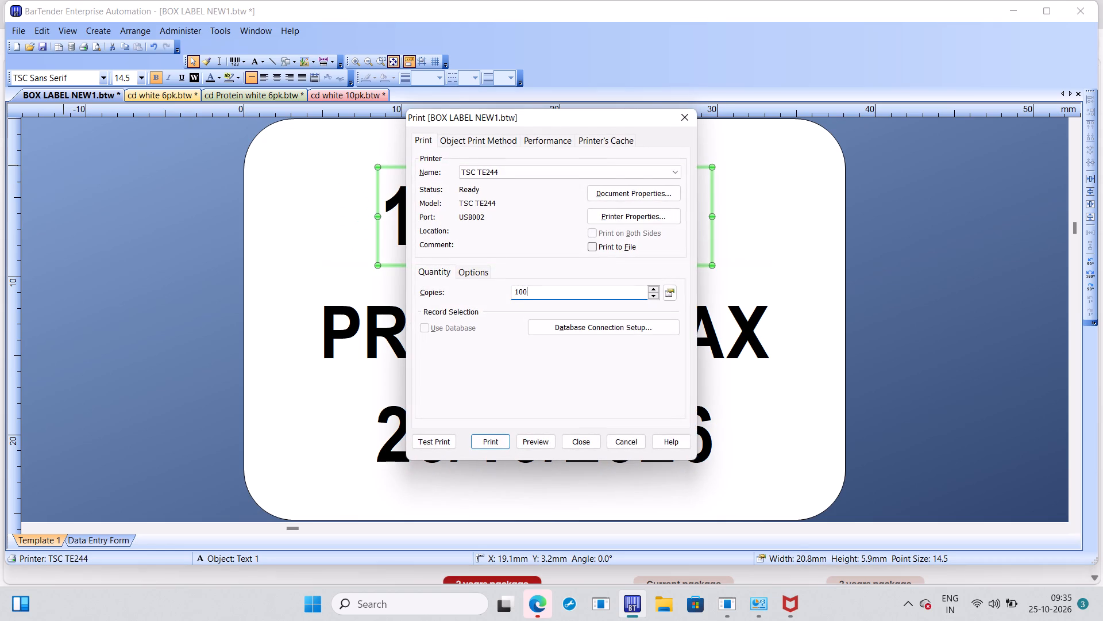
key(Return)
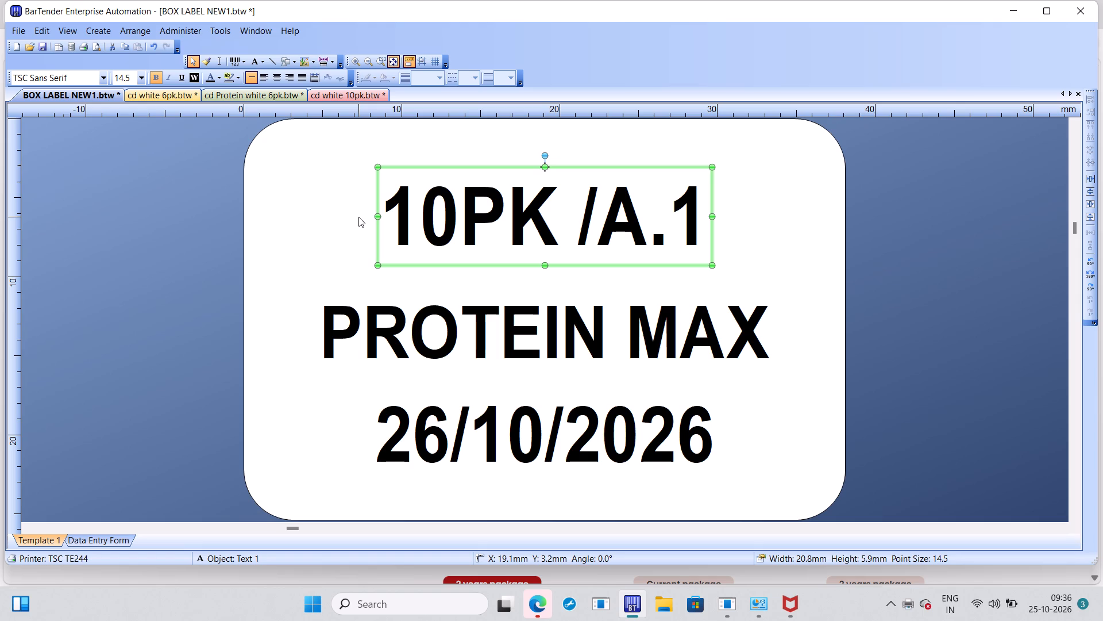
Open the label document High Protein Egg 10pk.btw new from the Downloads folder.
key(ctrl+o)
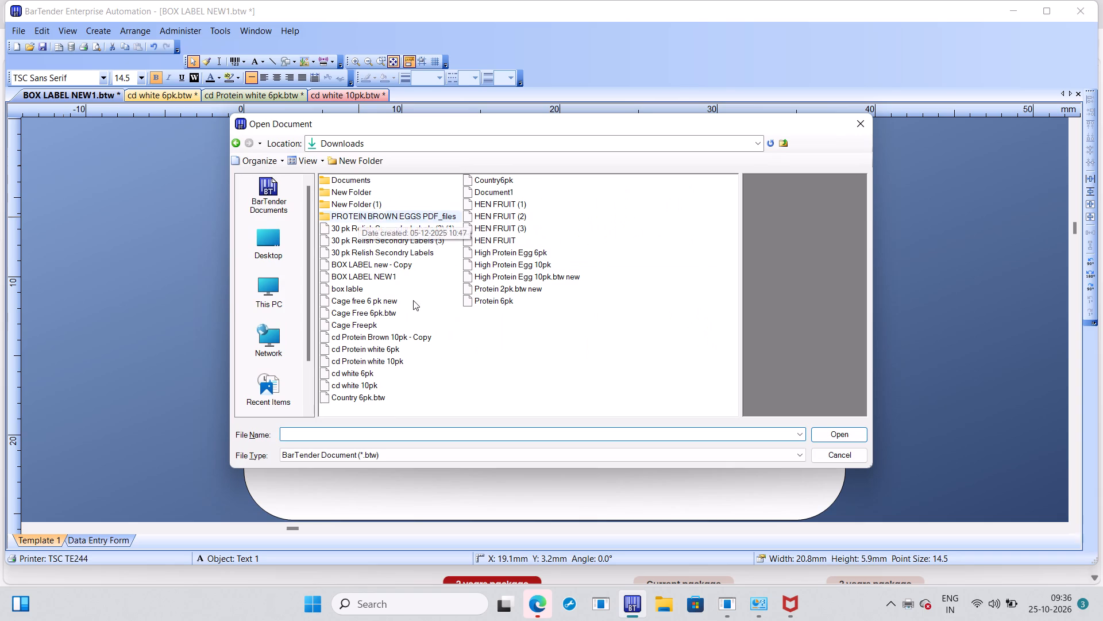
click(519, 274)
double_click(519, 274)
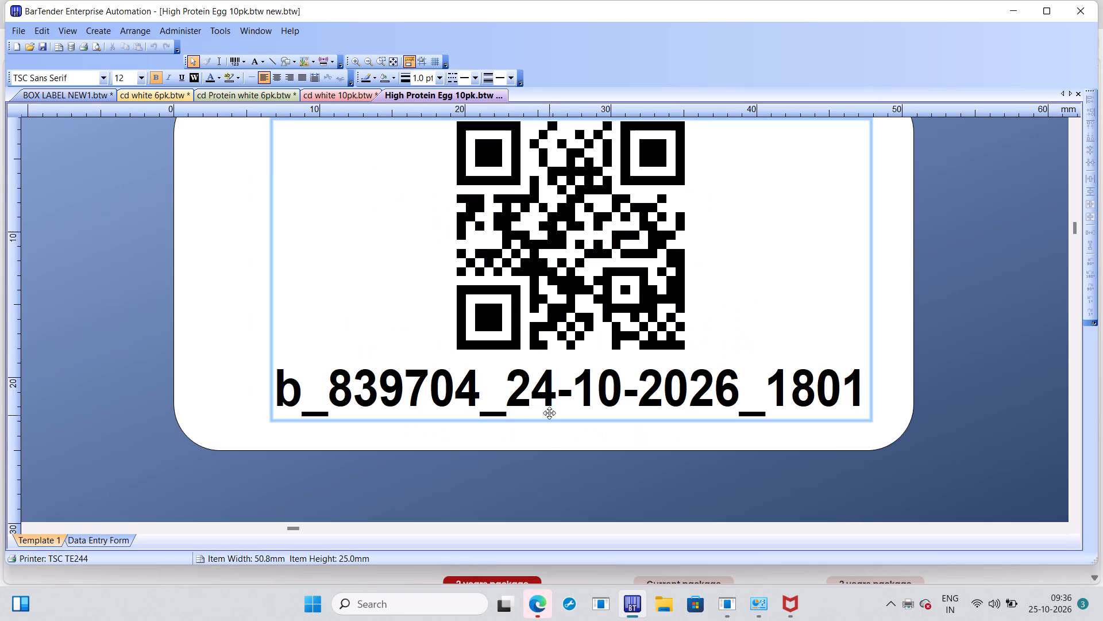
Set the date in the QR code's embedded data to 26-10-2026 and the ending serial to 0001, and close the barcode properties.
double_click(551, 388)
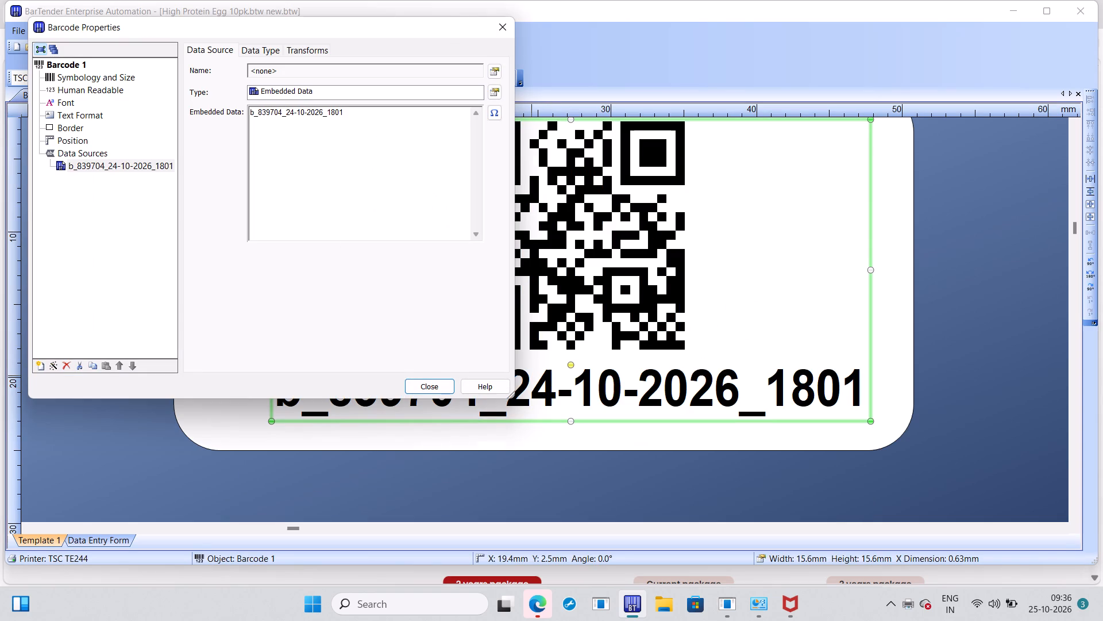
click(294, 131)
key(BackSpace)
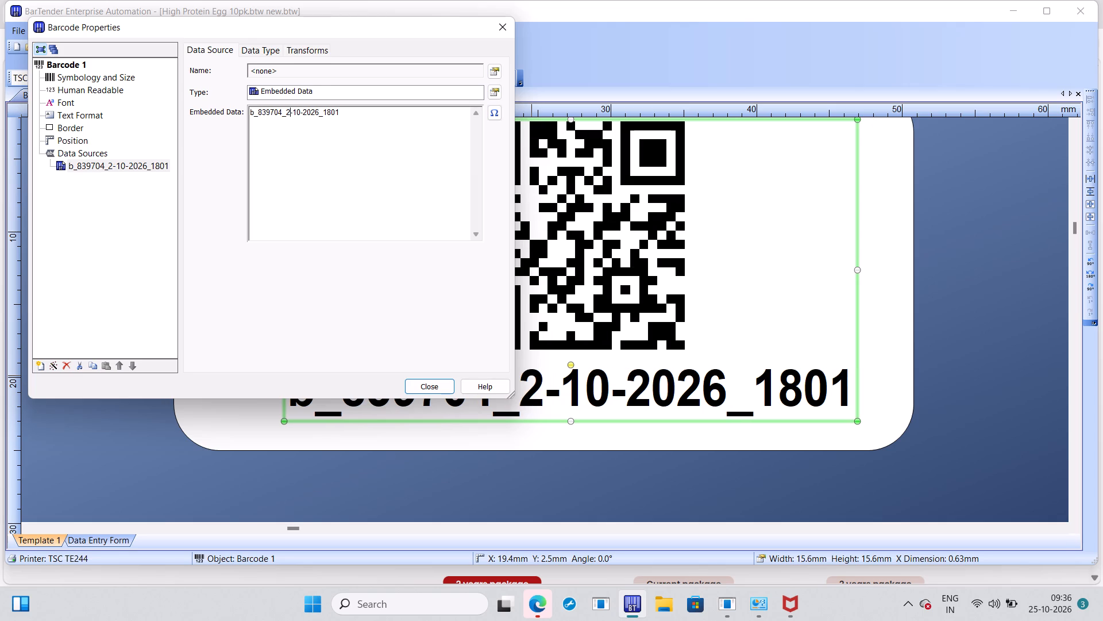
key(6)
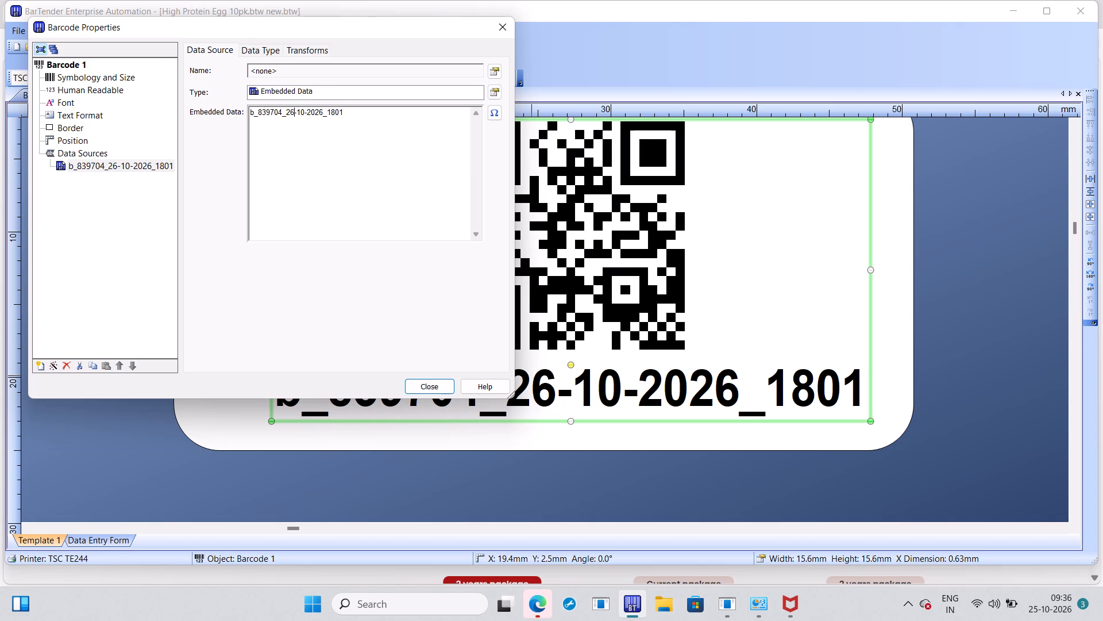
click(340, 134)
key(BackSpace)
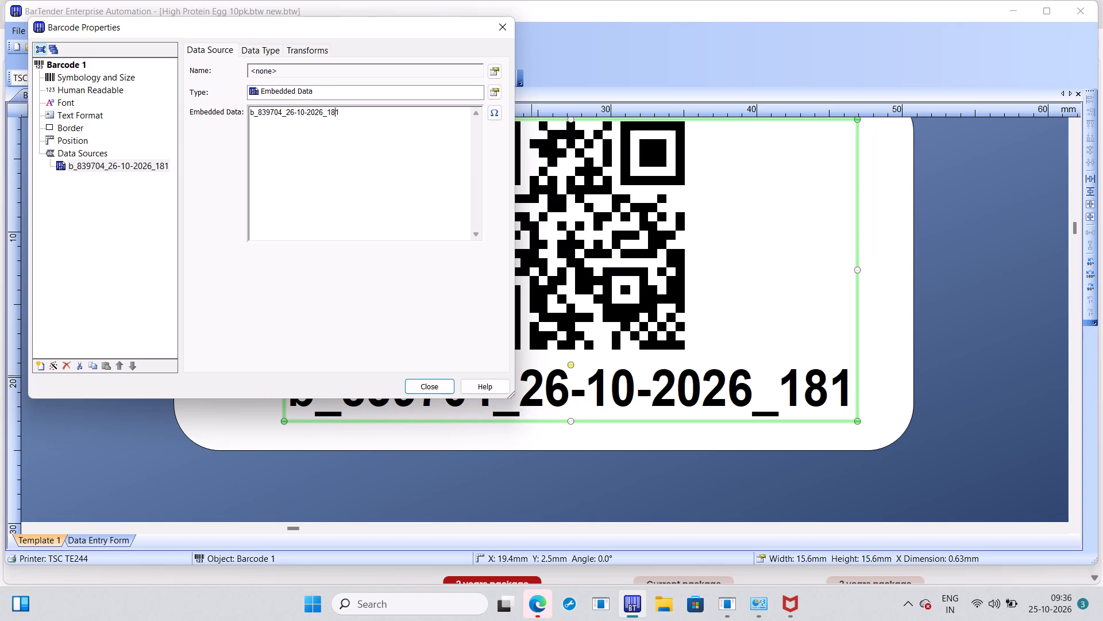
key(BackSpace)
key(BackSpace)
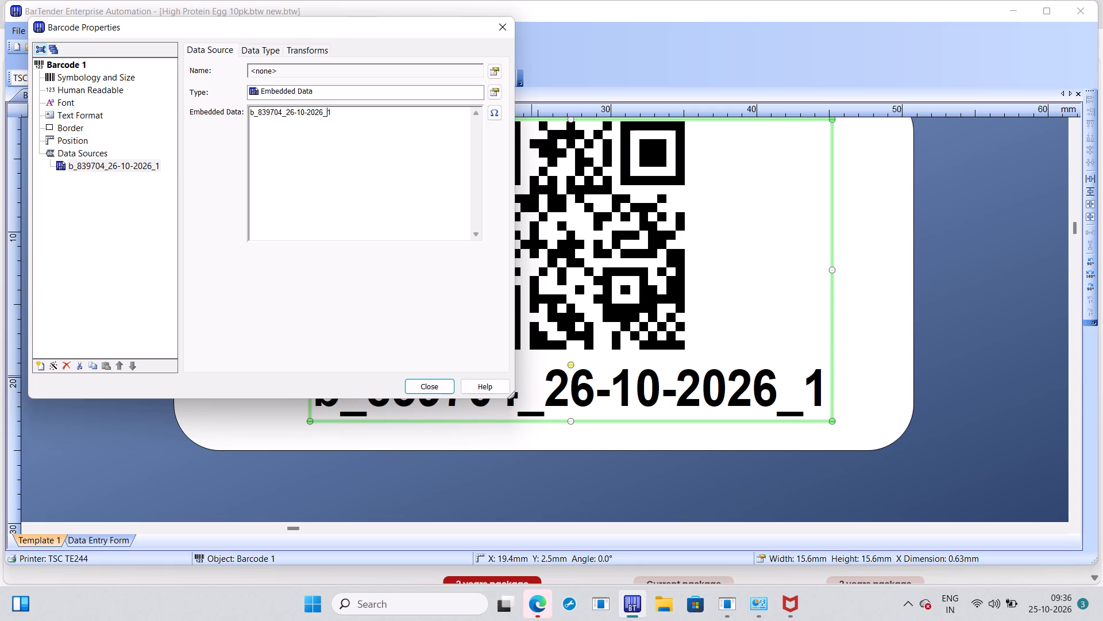
text(000)
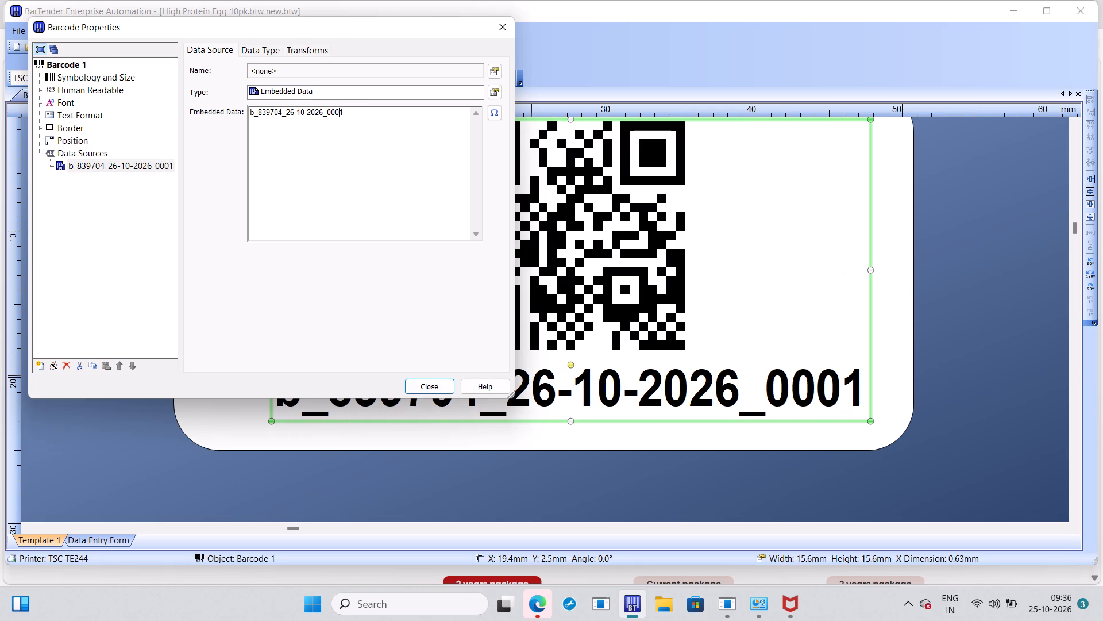
click(424, 382)
Print the High Protein Egg 10pk label on the TSC TE244 with 1000 serial numbers, one copy each.
key(ctrl+p)
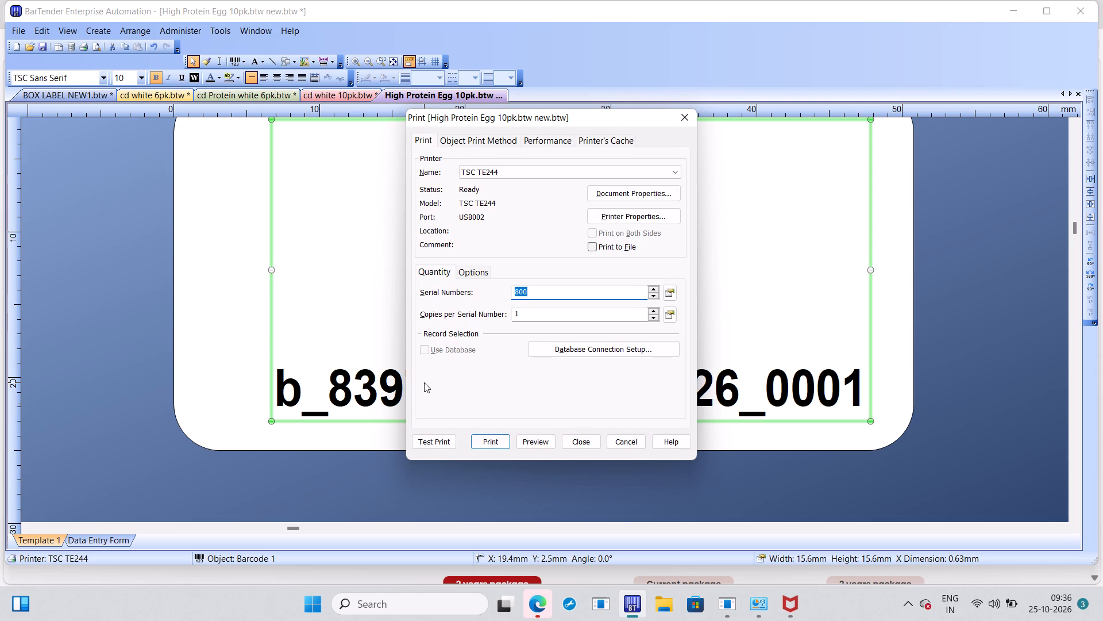
key(1)
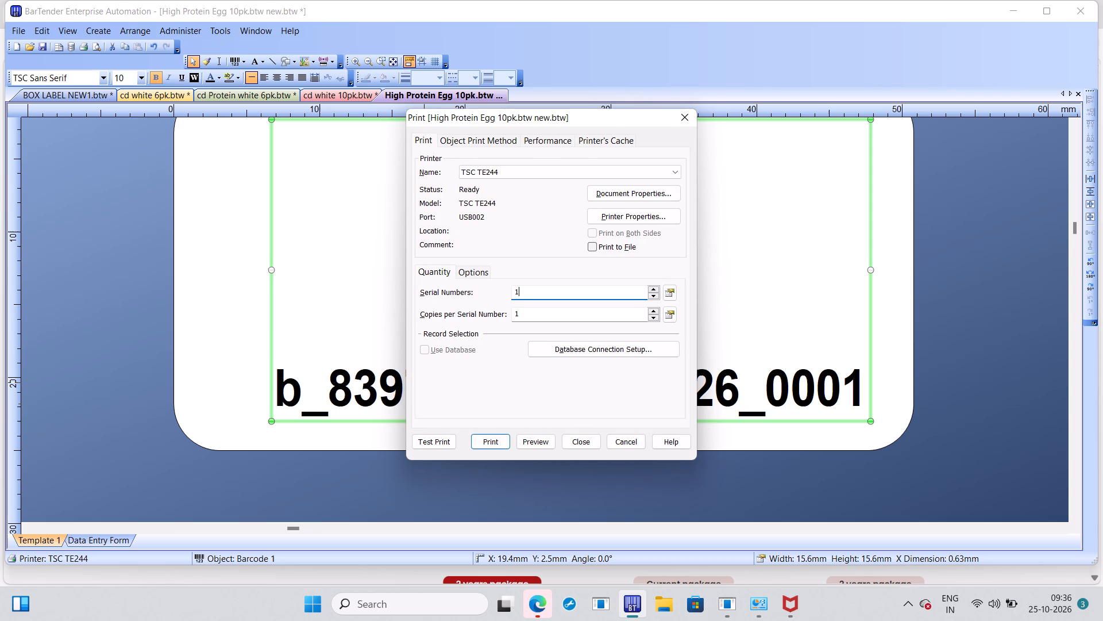
text(000)
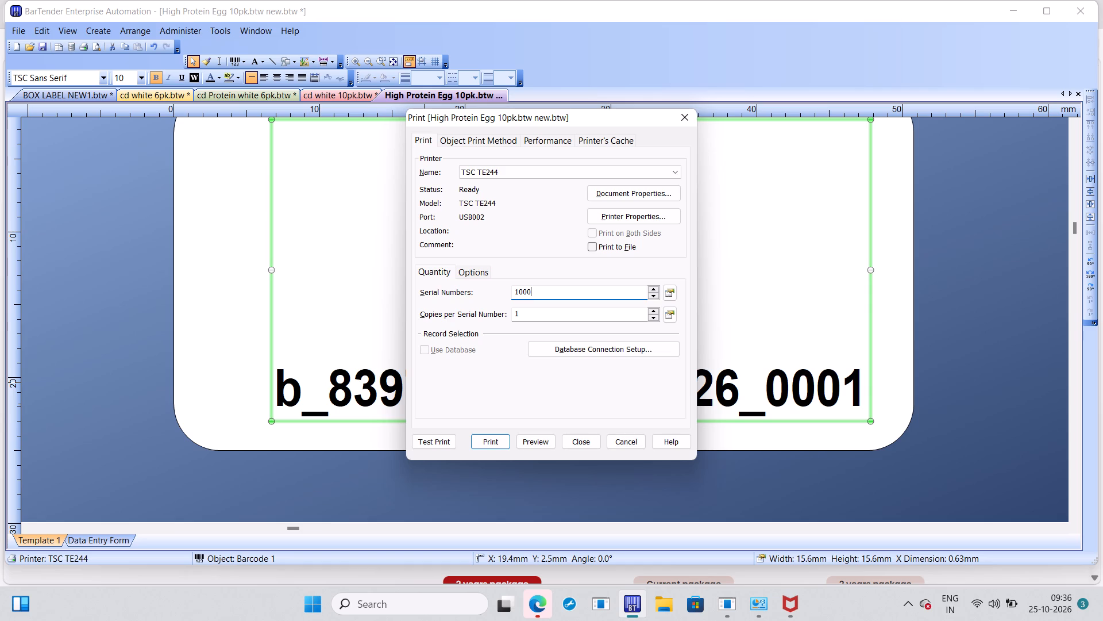
key(Return)
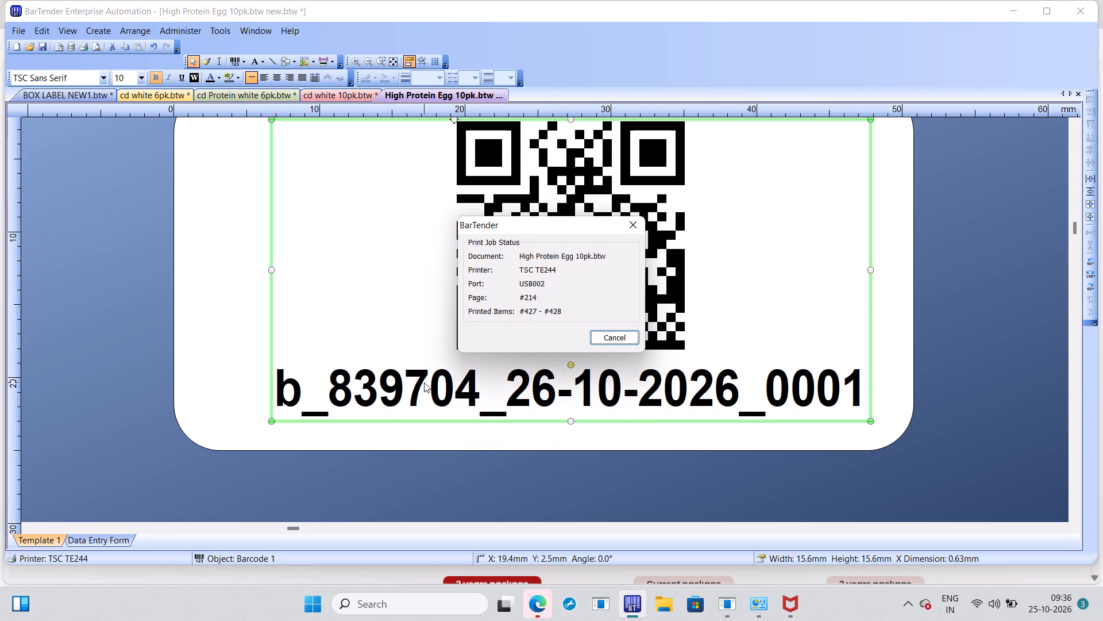
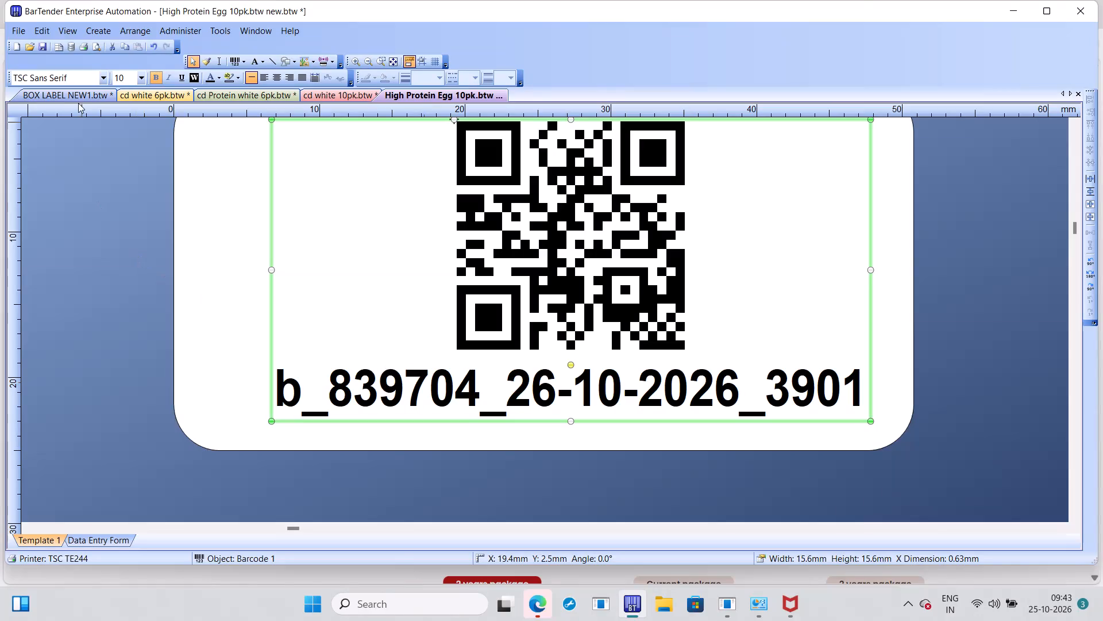
In the BOX LABEL NEW1.btw document, replace the middle text line PROTEIN MAX with TABLE WHITE.
click(46, 92)
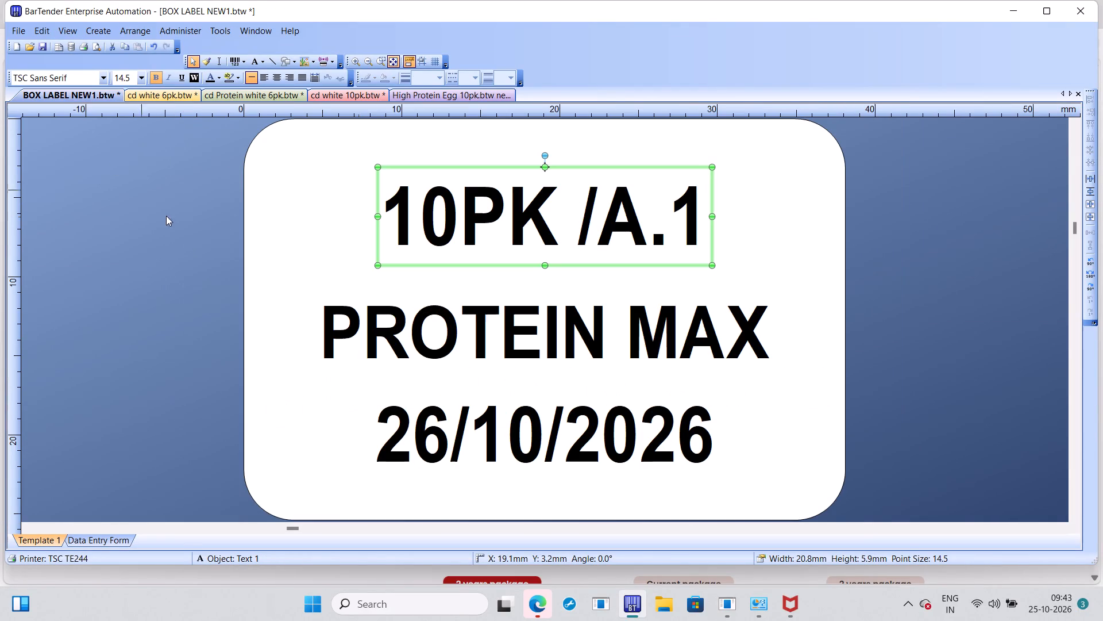
click(607, 350)
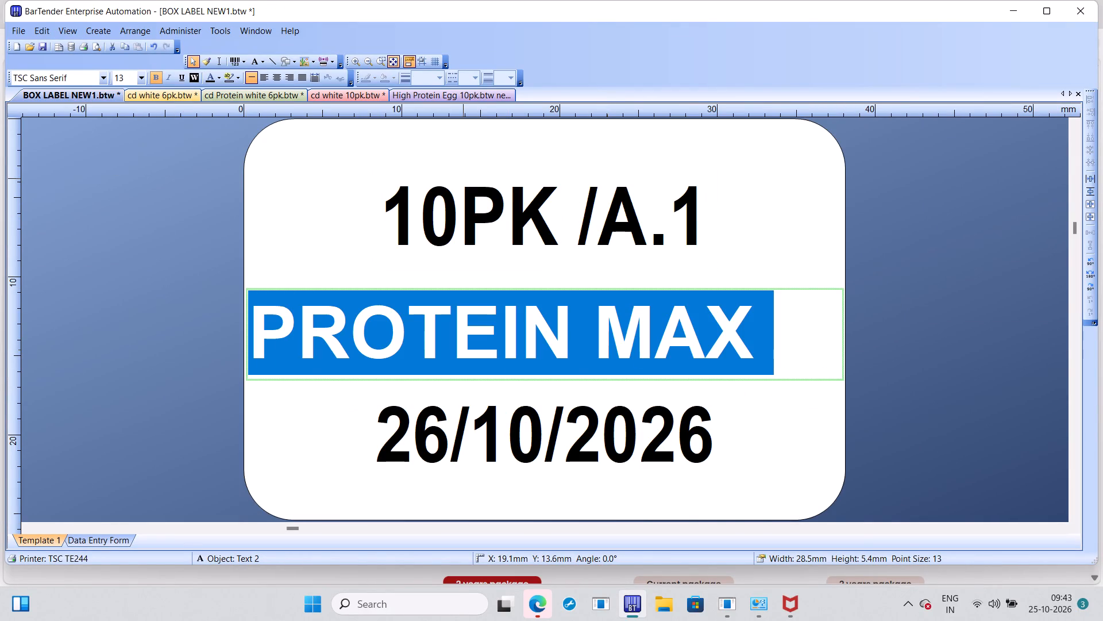
key(BackSpace)
key(t)
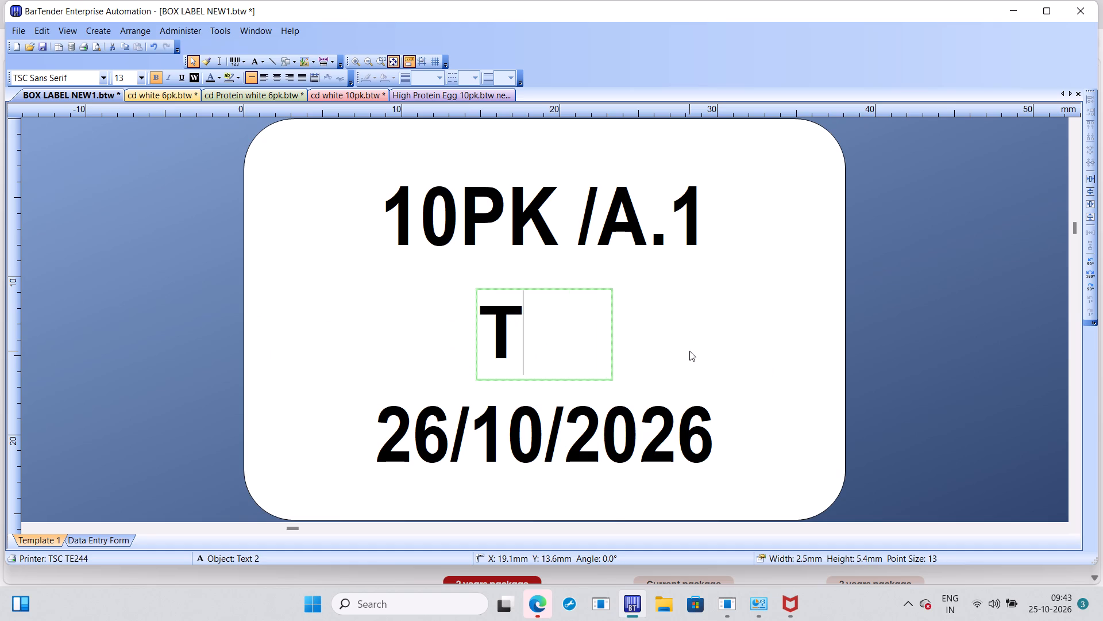
key(a)
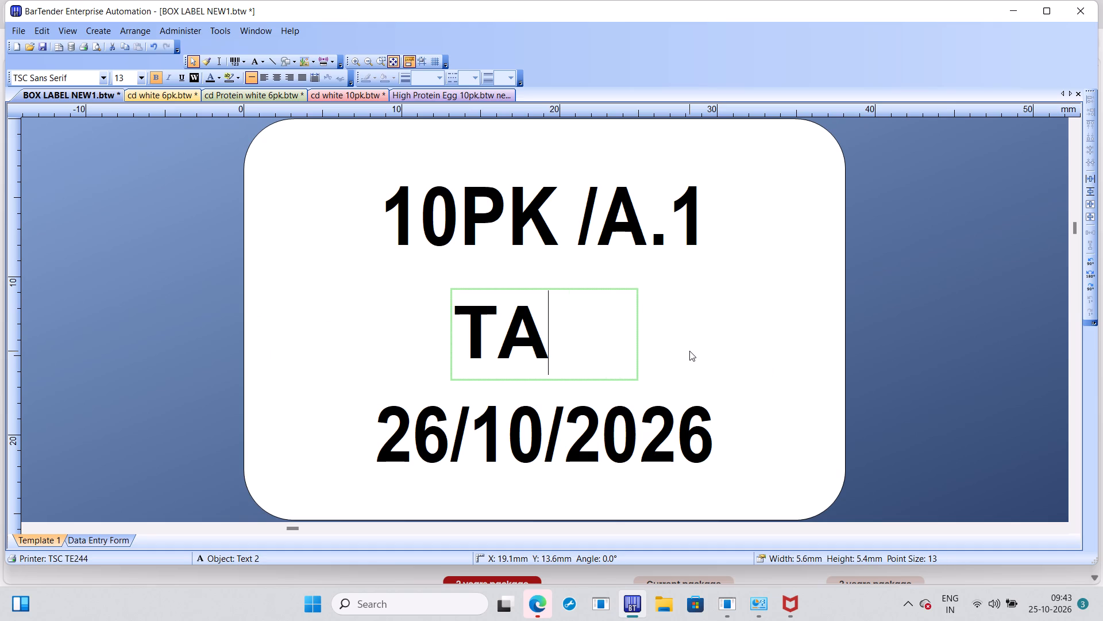
key(b)
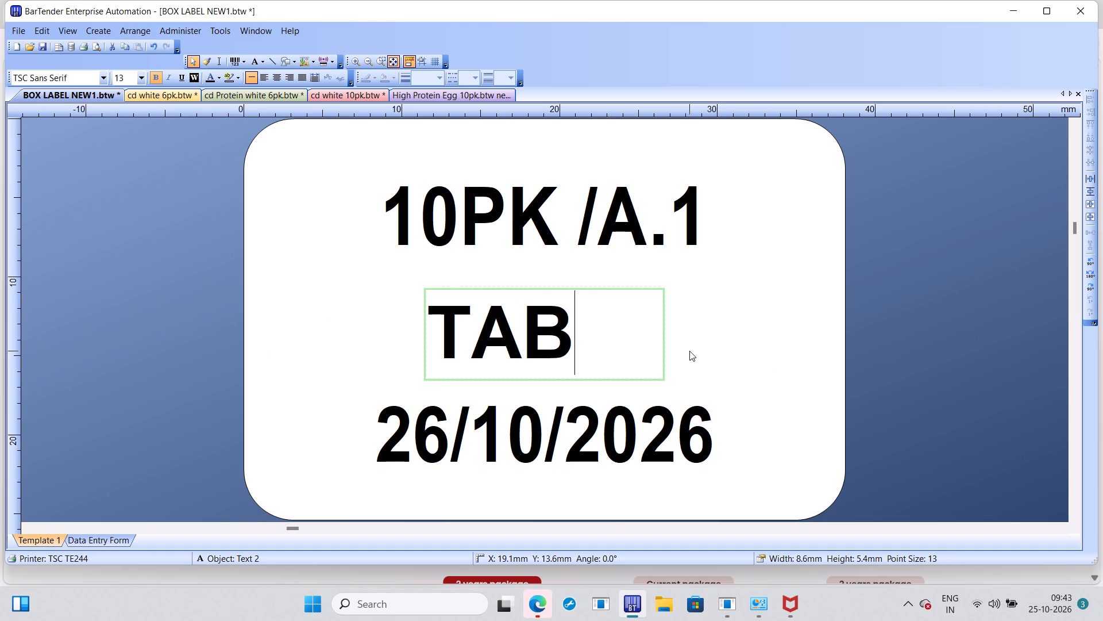
key(l)
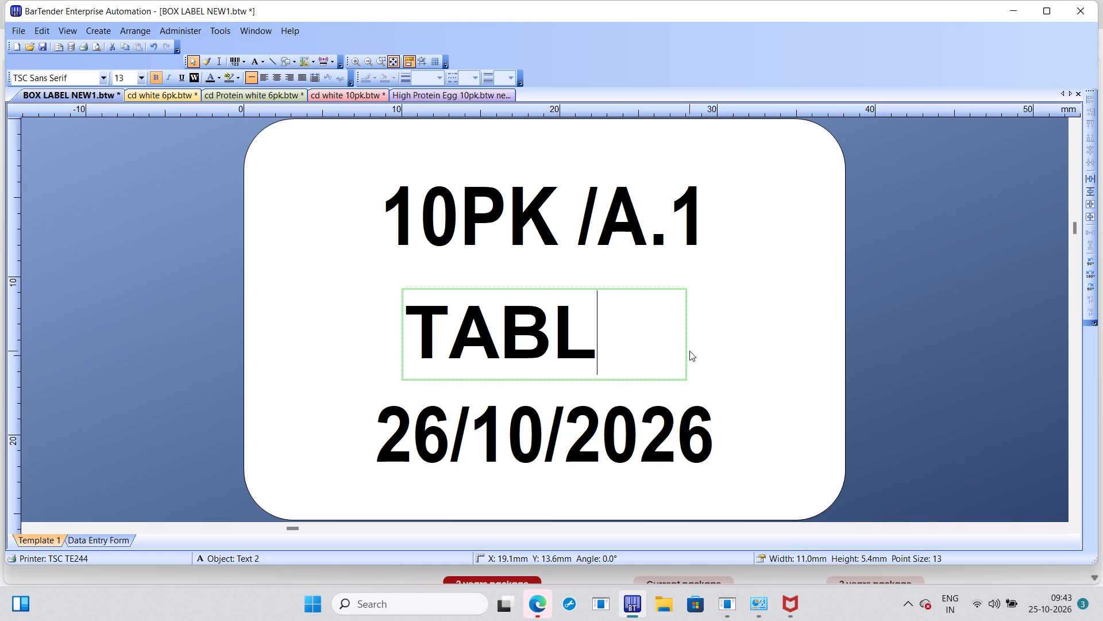
key(e)
key(space)
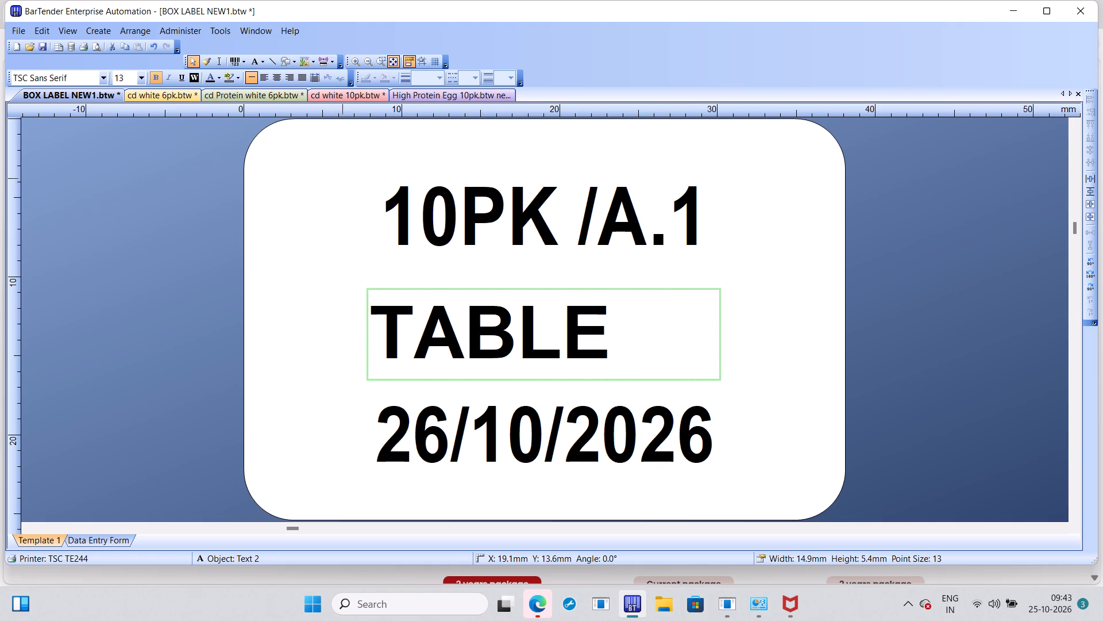
key(w)
key(h)
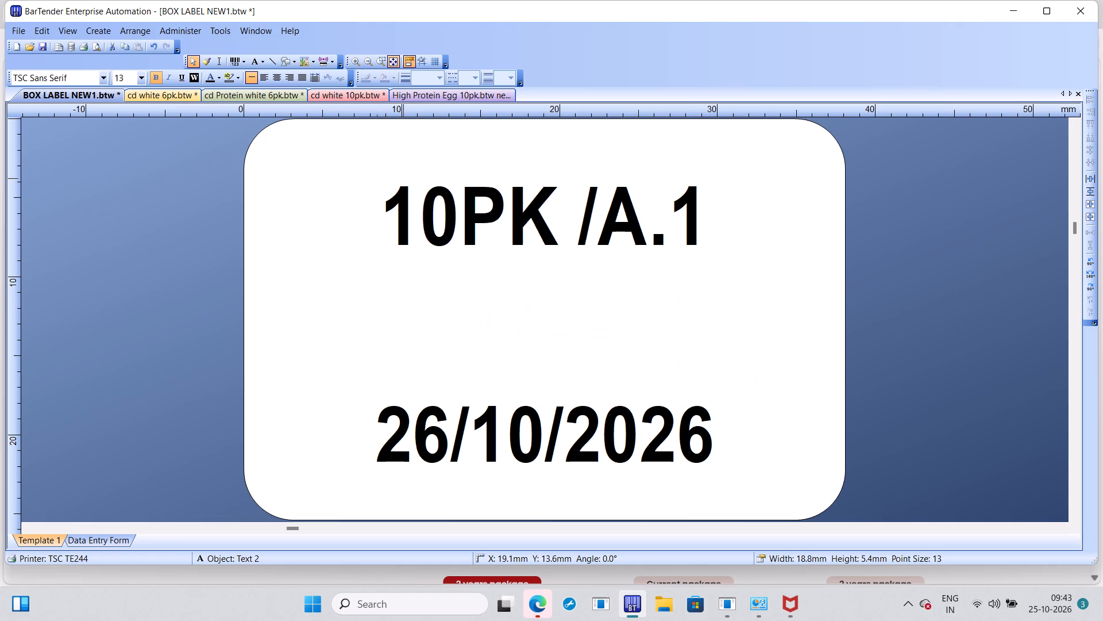
key(i)
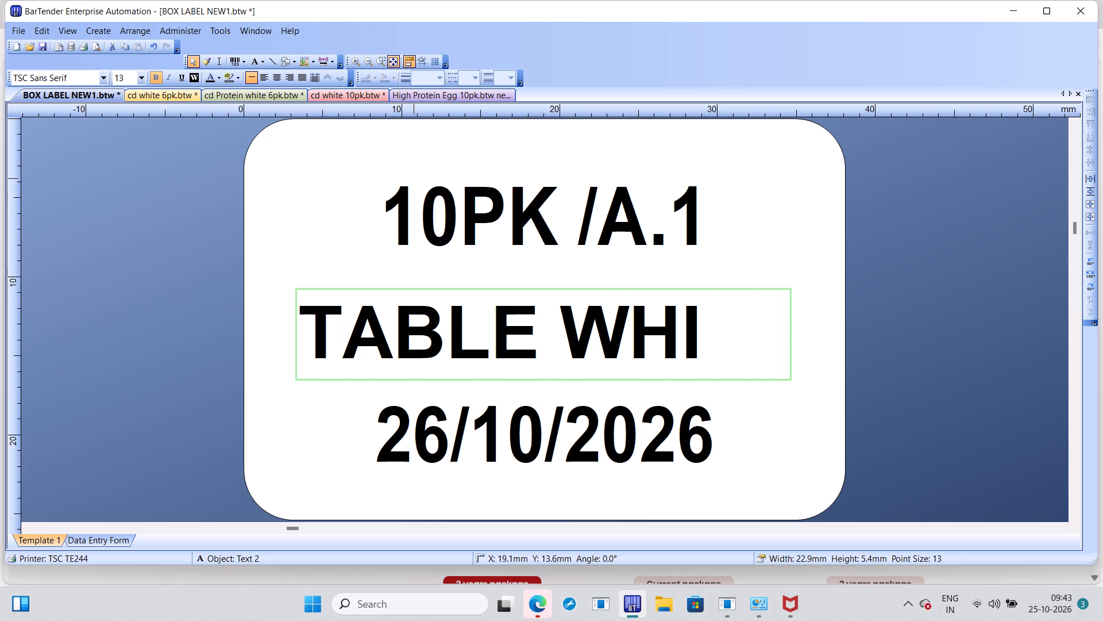
text(TE)
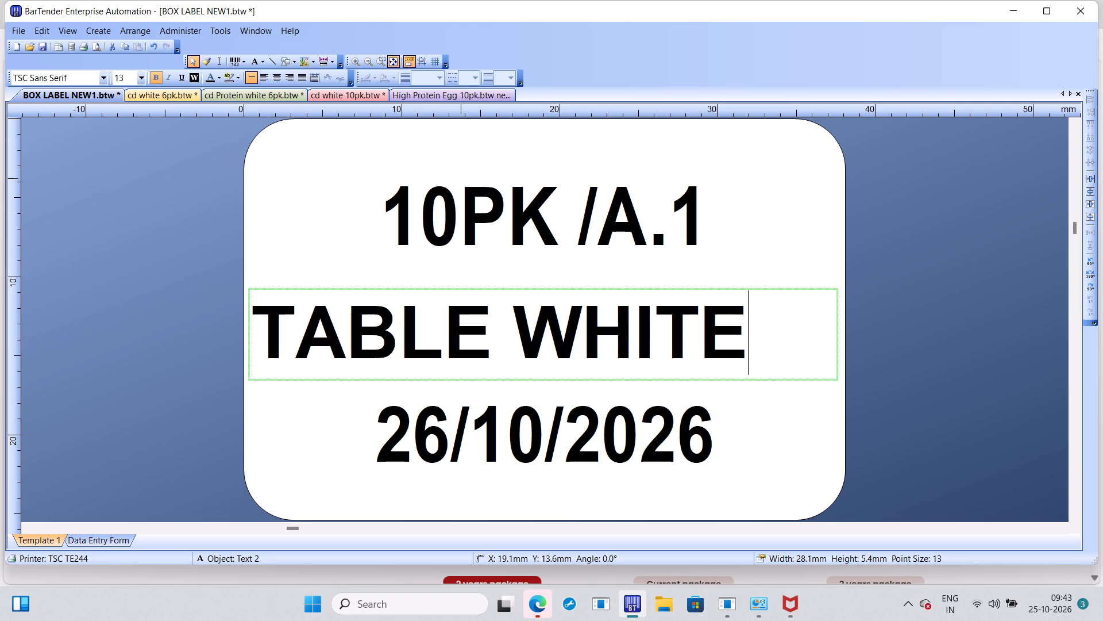
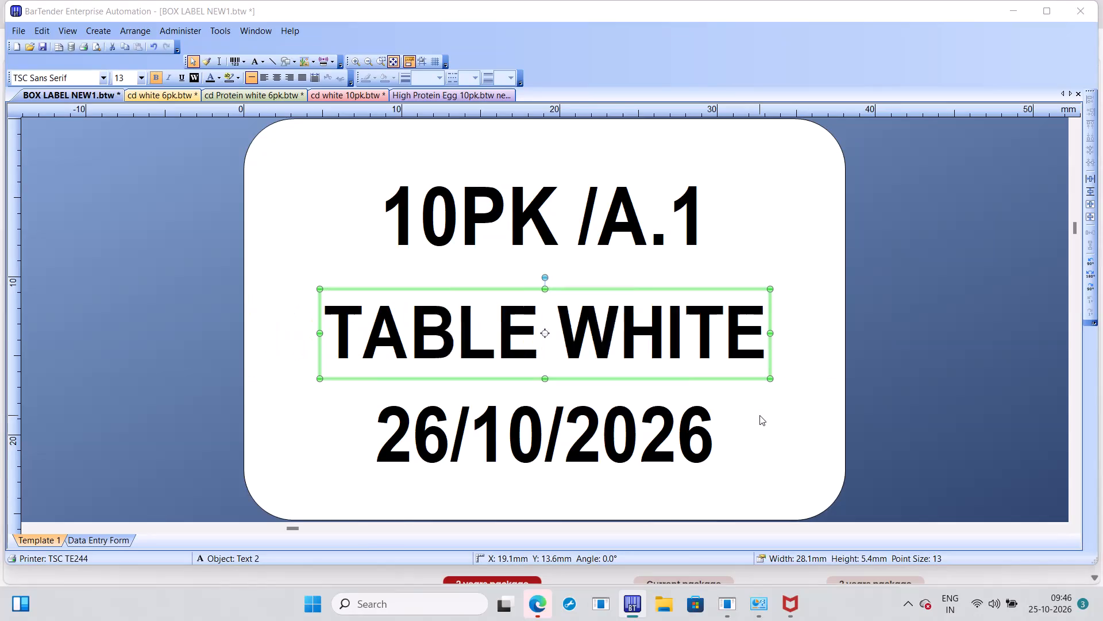
Print 60 copies of the TABLE WHITE box label.
key(Return)
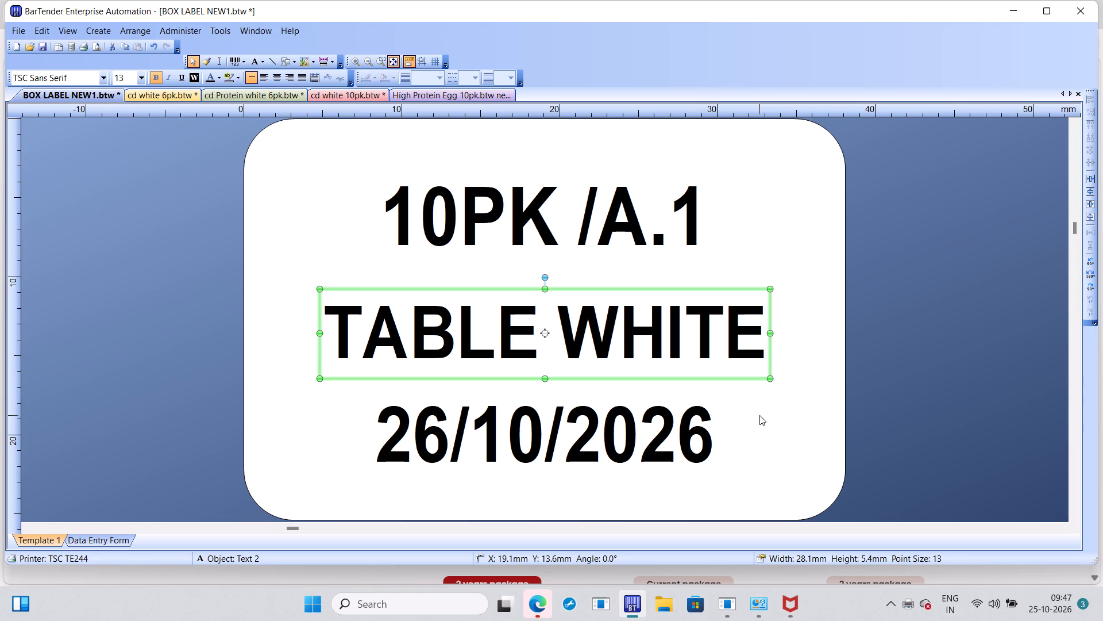
key(ctrl+p)
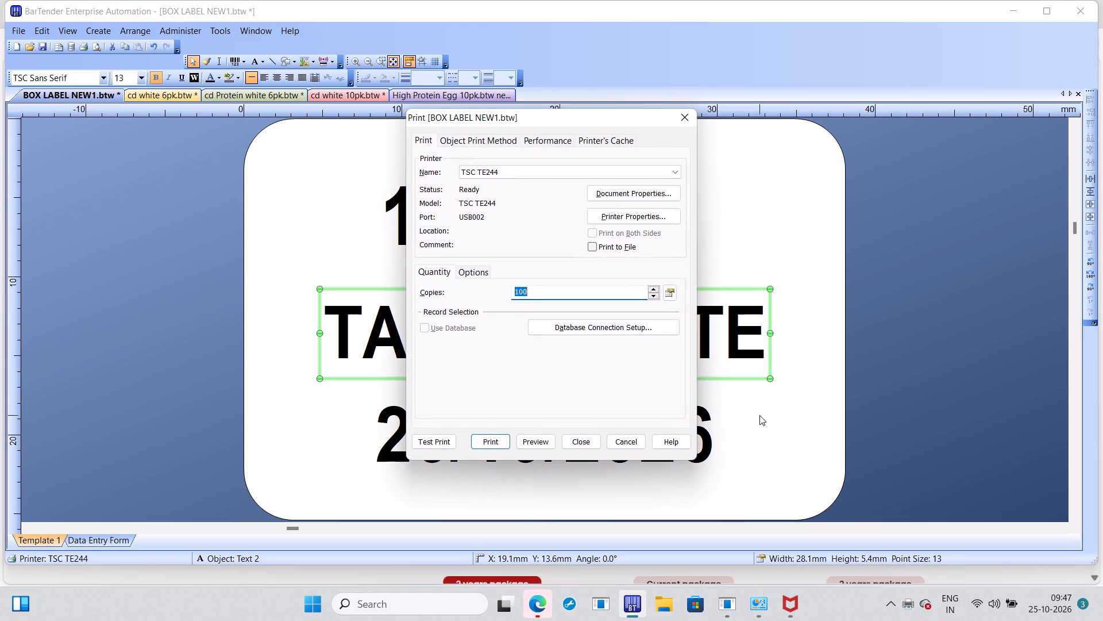
text(60)
click(488, 440)
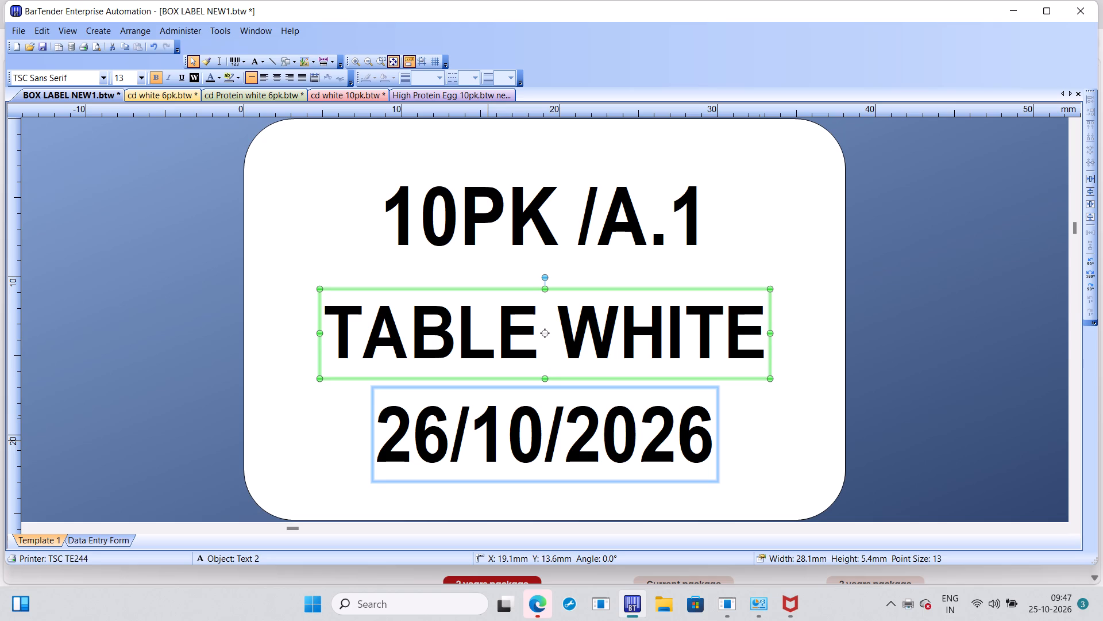
Open the High Protein Egg 6pk document from Downloads and set its barcode's embedded data to b_853103_26-10-2026_0001.
key(ctrl+o)
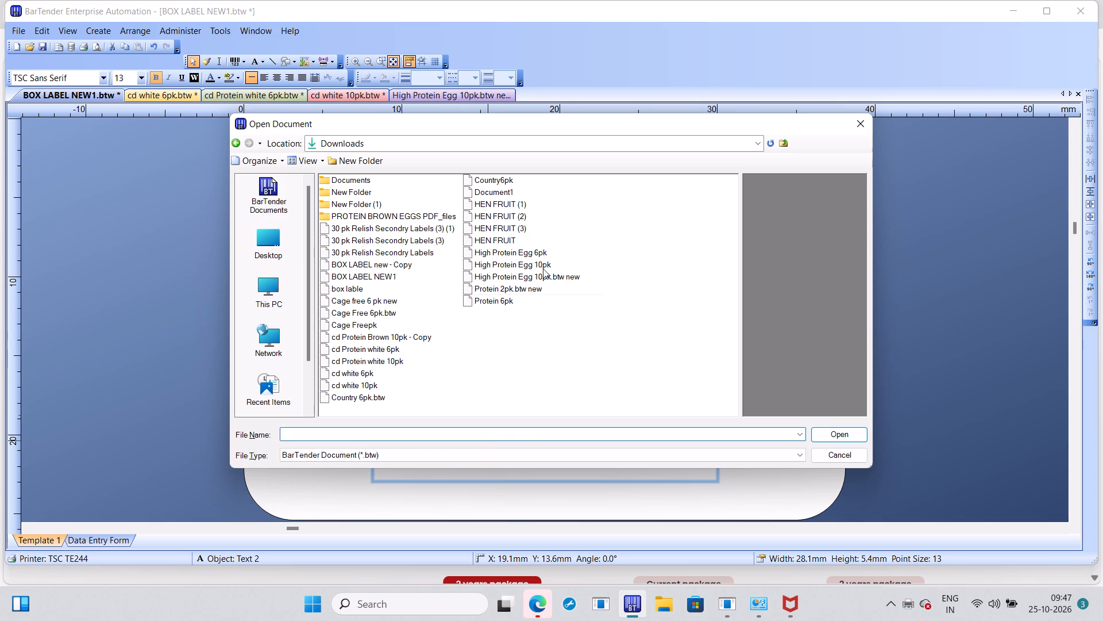
double_click(518, 251)
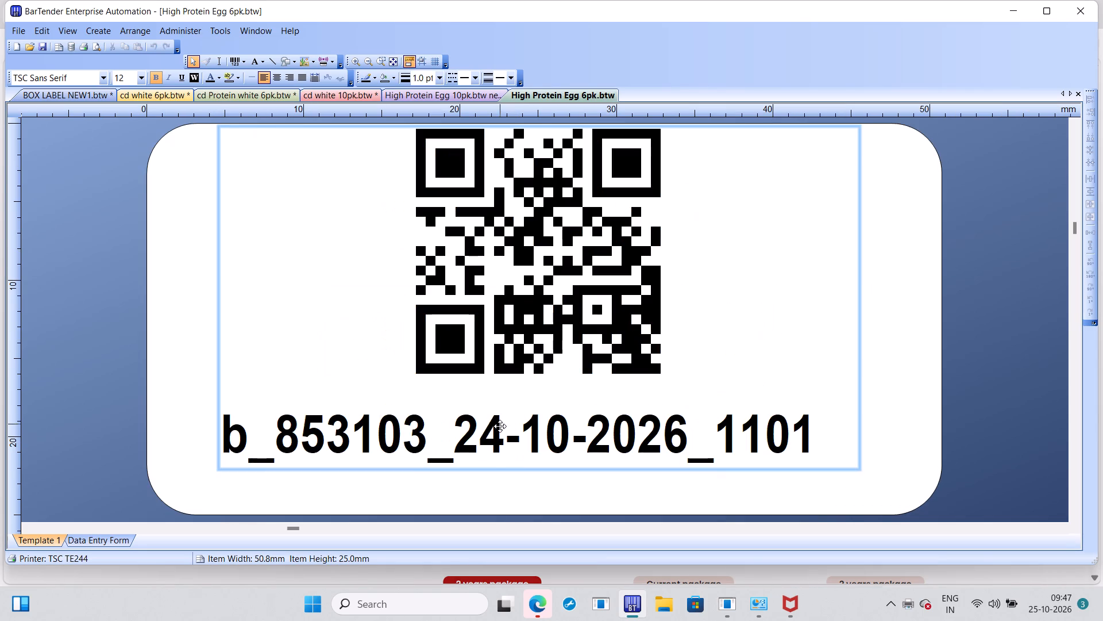
double_click(497, 432)
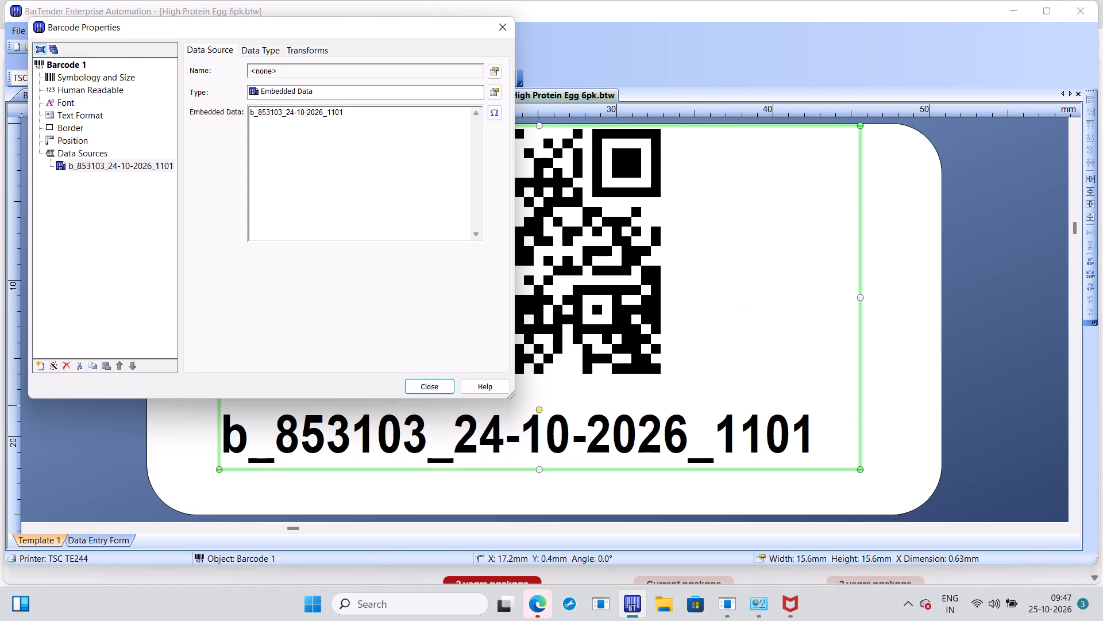
click(292, 128)
key(BackSpace)
key(6)
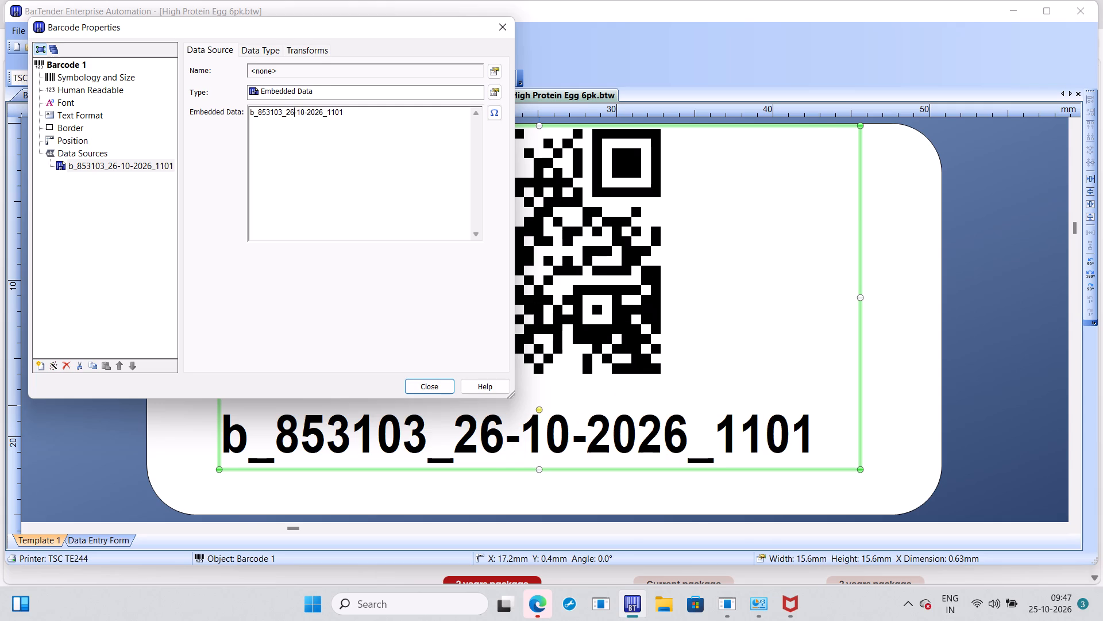
click(337, 127)
key(BackSpace)
key(BackSpace)
text(00)
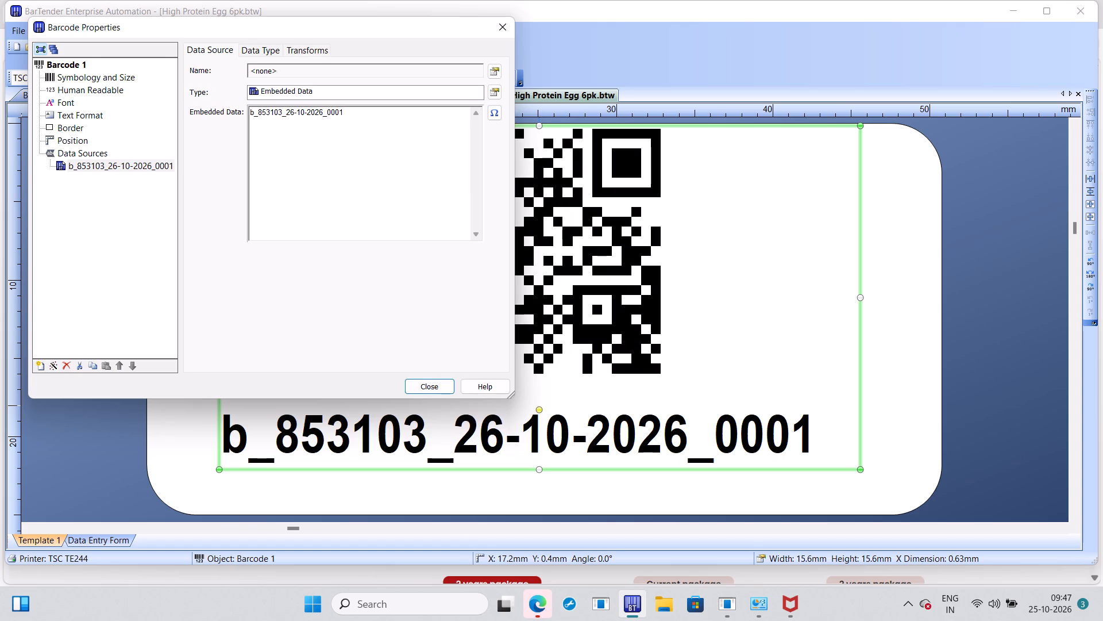
click(432, 386)
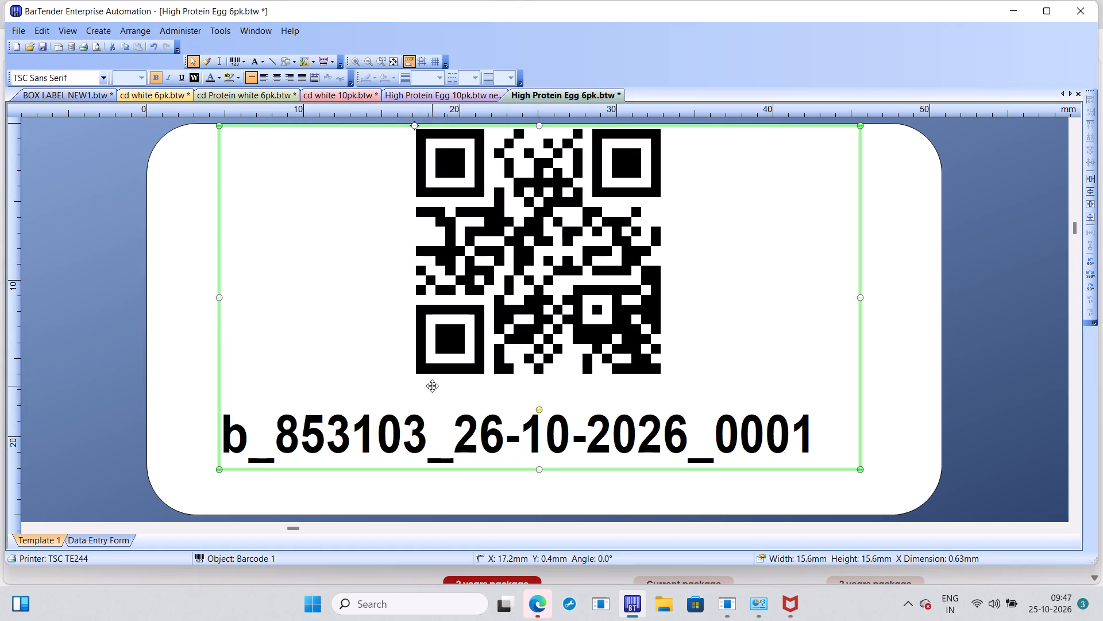
Print the High Protein Egg 6pk label with 1000 serial numbers.
key(ctrl+p)
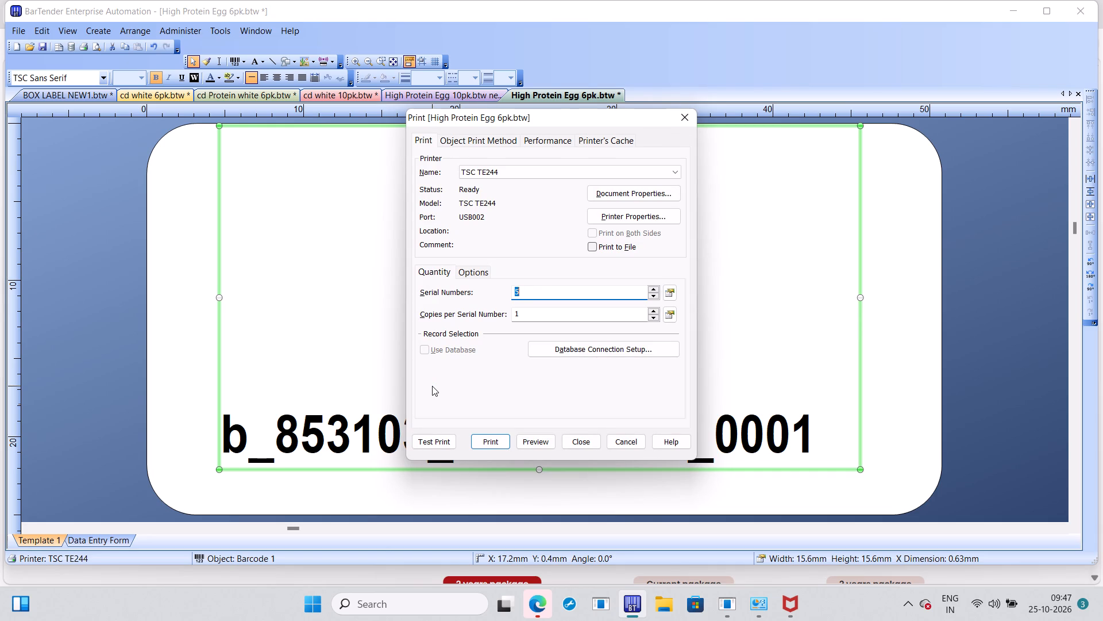
key(1)
text(000)
key(Return)
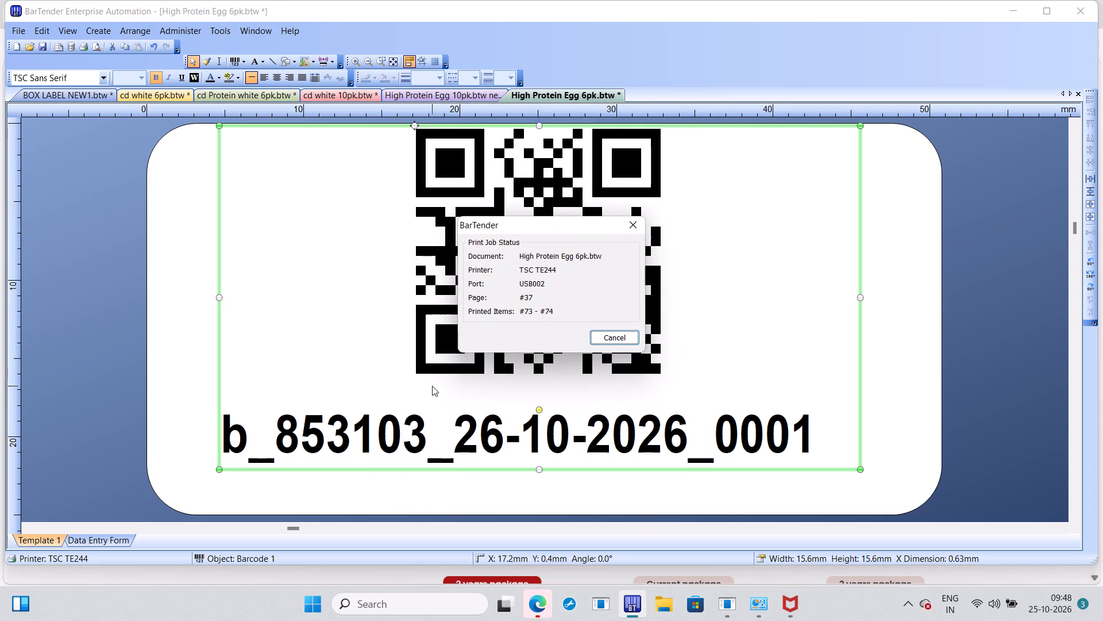
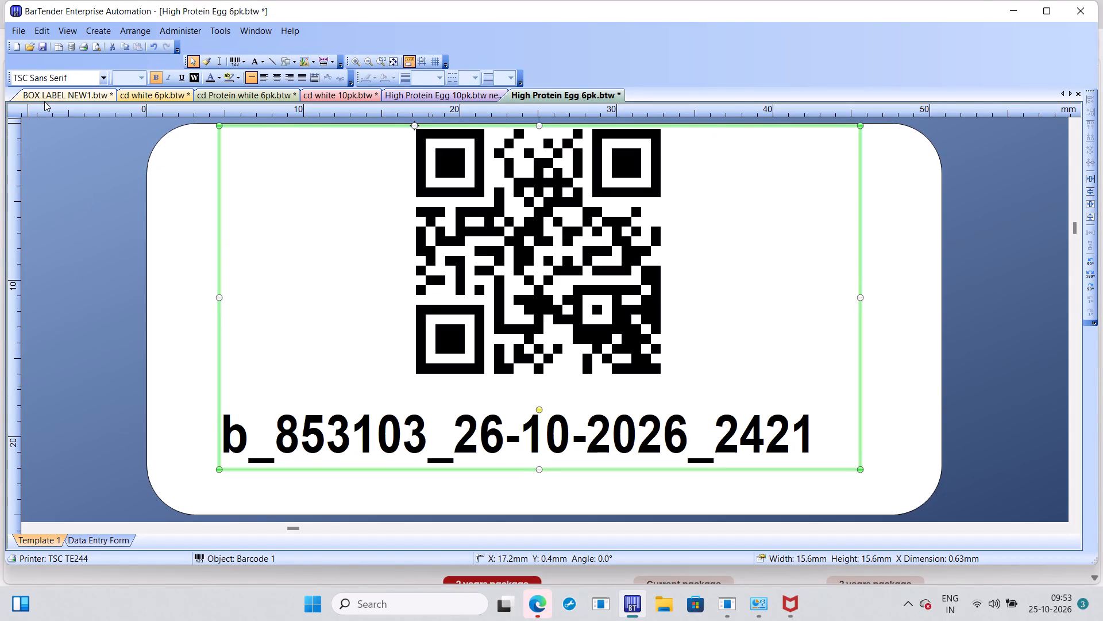
In the BOX LABEL NEW1 document, remove the space before the slash so the top line reads 10PK/A.1.
click(44, 101)
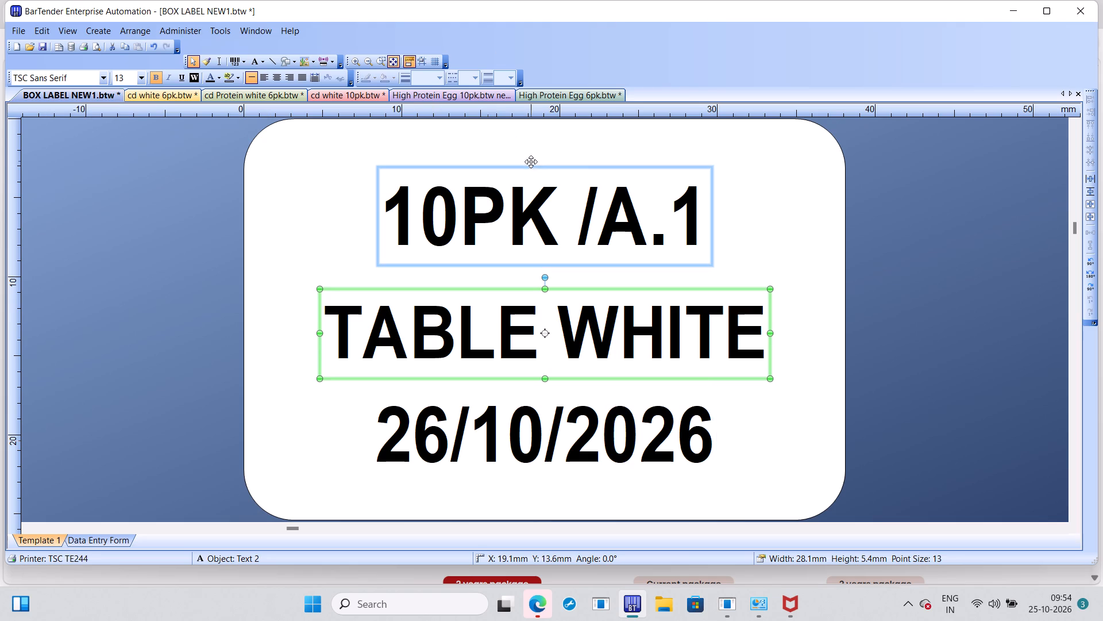
click(585, 194)
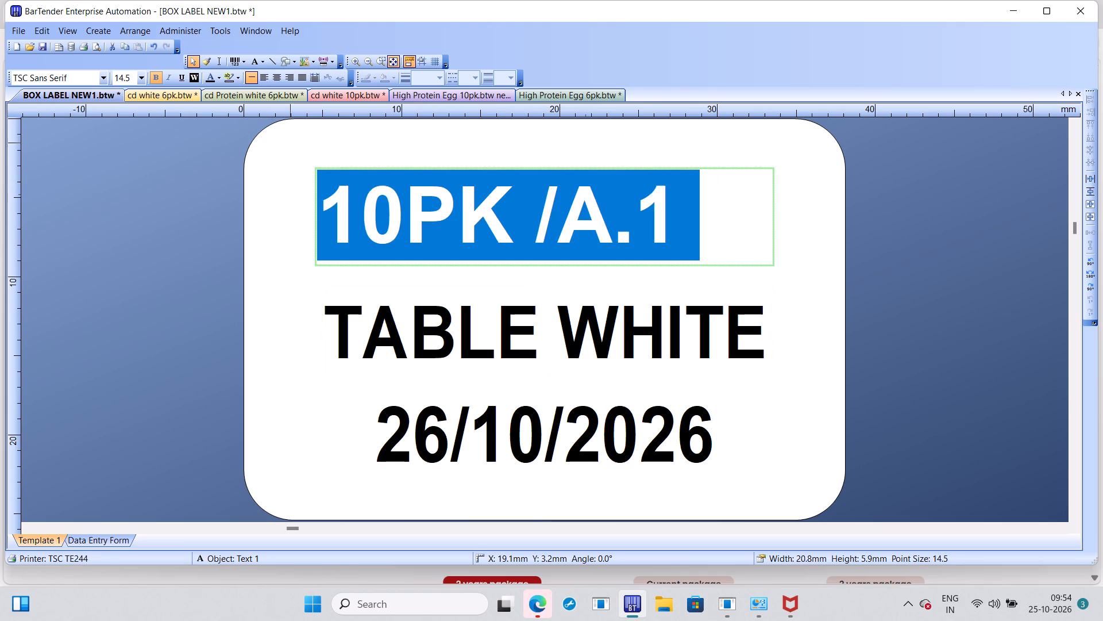
click(537, 197)
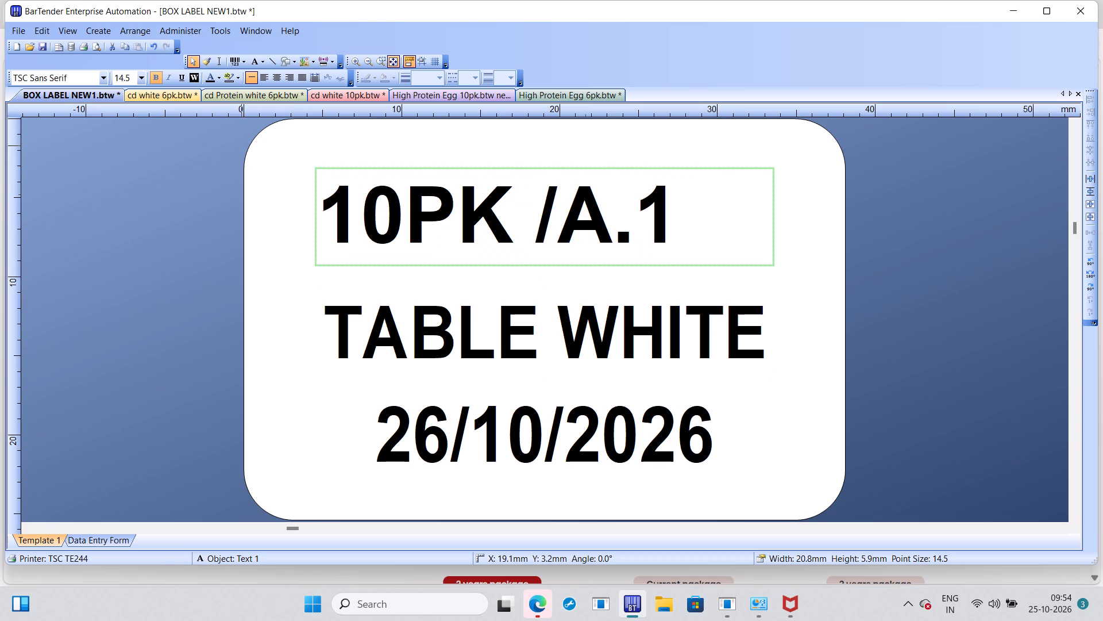
key(BackSpace)
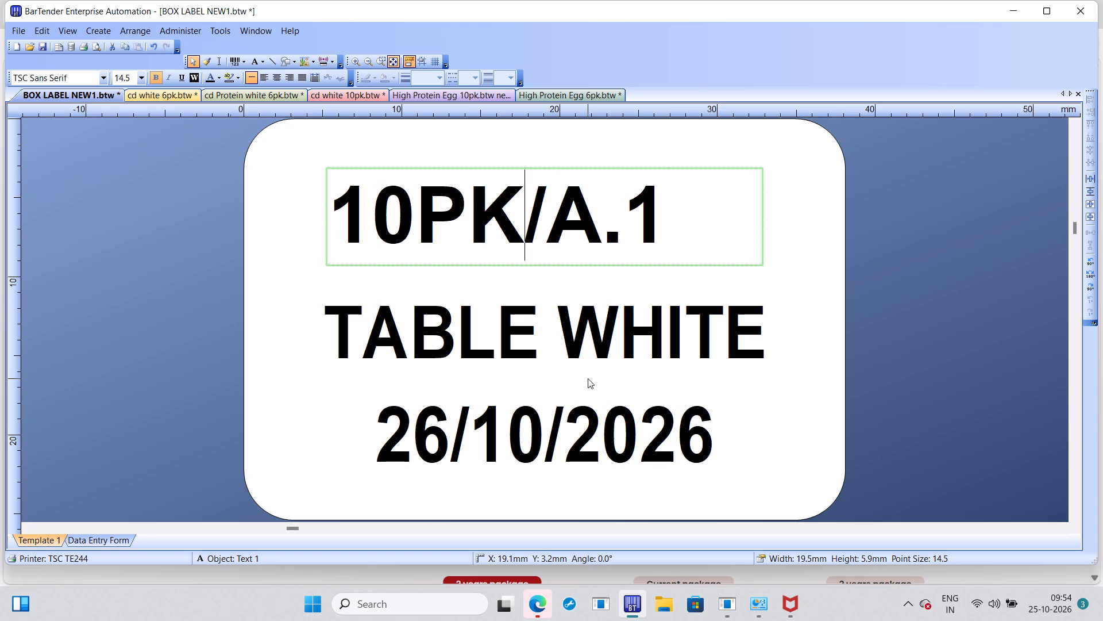
click(828, 440)
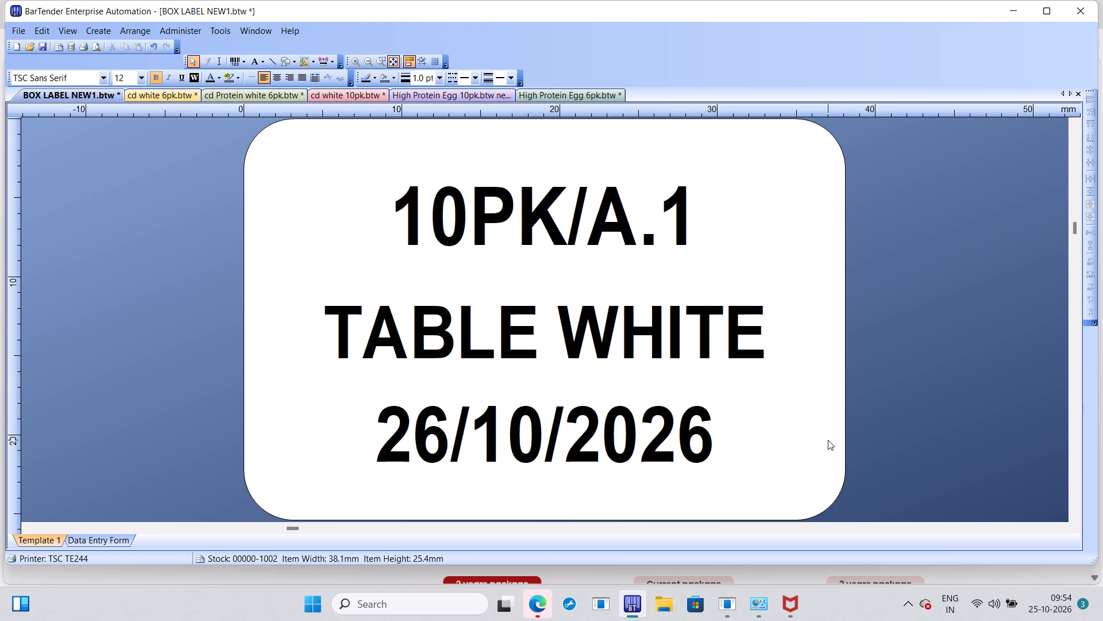